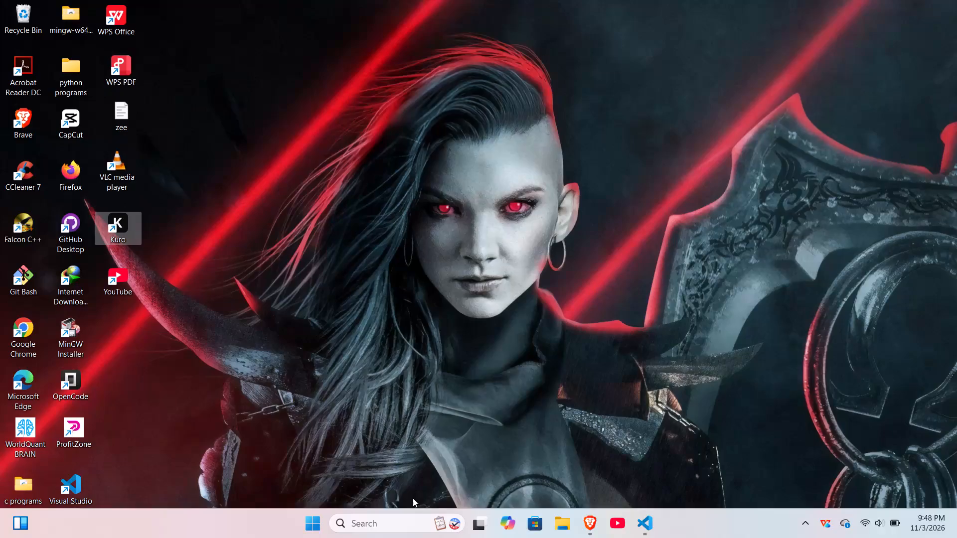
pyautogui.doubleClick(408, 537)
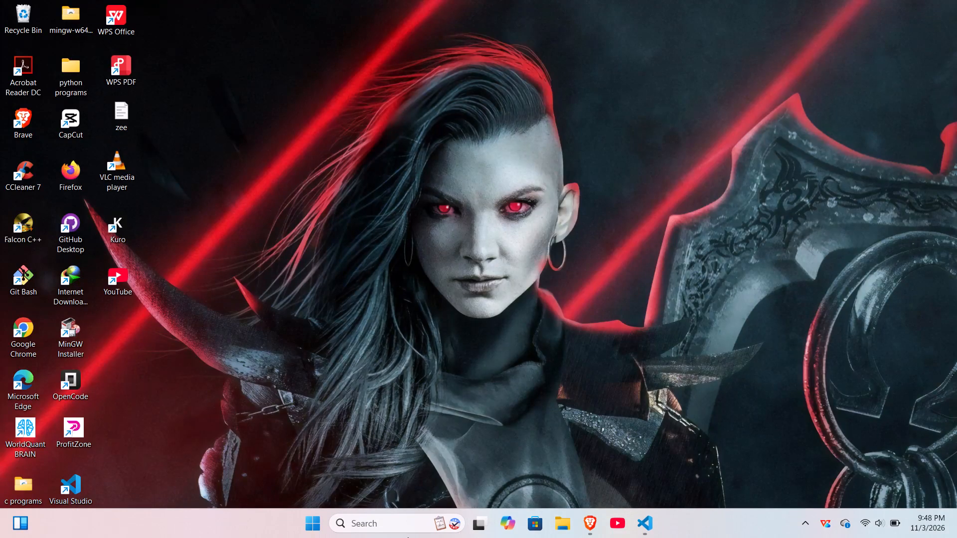
# Open Windows Search from the desktop.
pyautogui.click(418, 525)
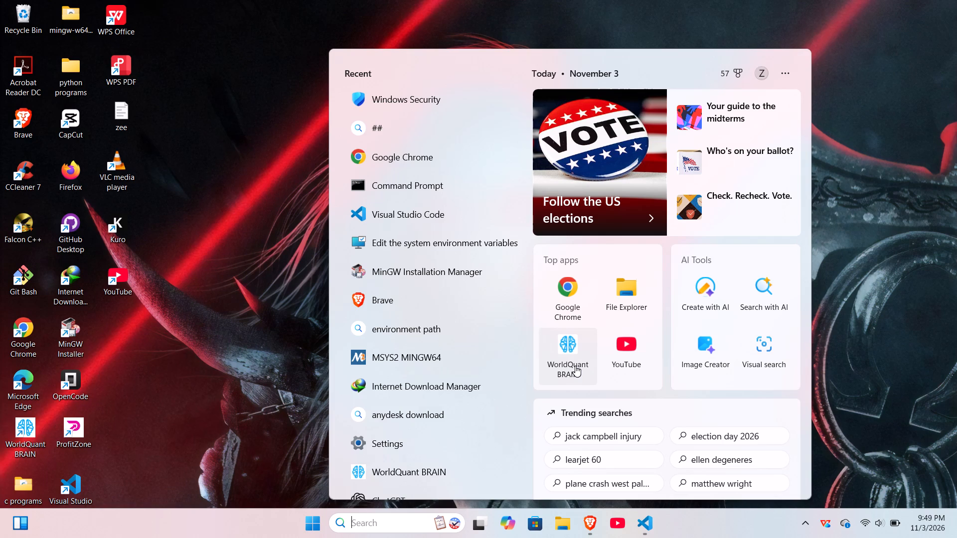
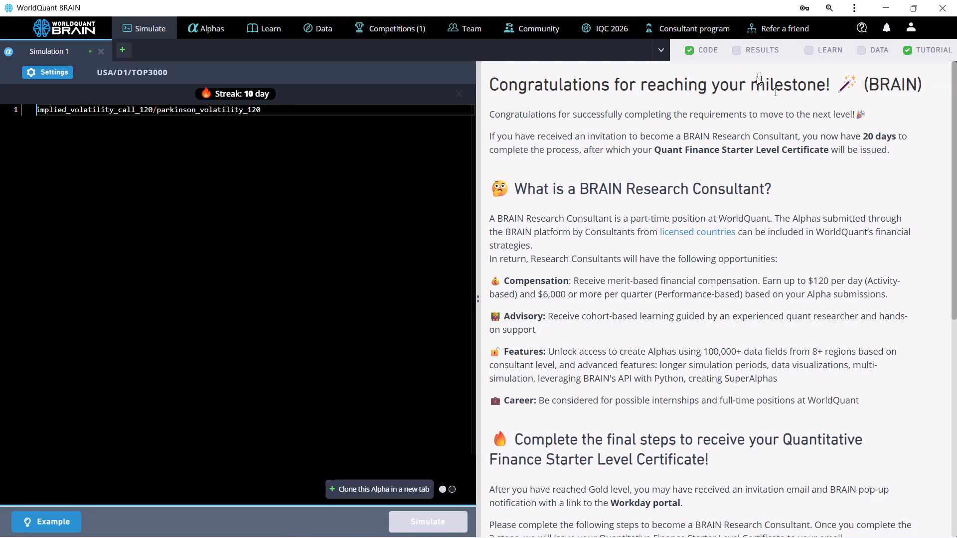
# Show the simulation results in place of the tutorial and review the PnL chart and the yearly IS Summary table.
pyautogui.click(734, 52)
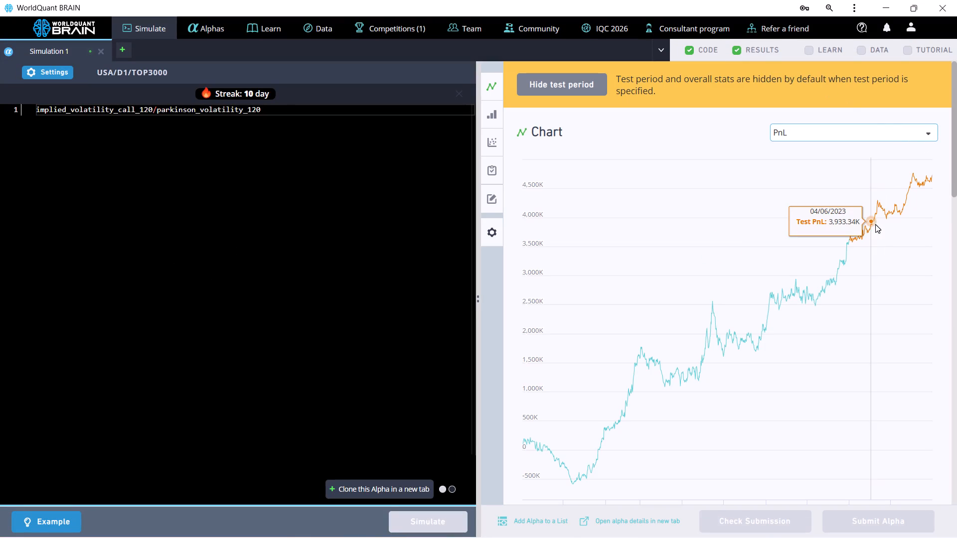
pyautogui.scroll(-1, 812, 279)
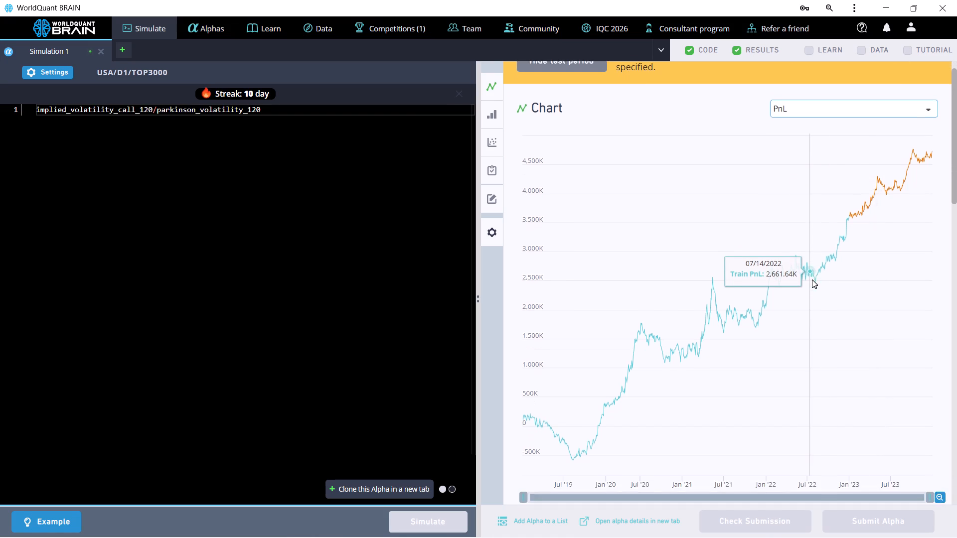
pyautogui.scroll(-4, 812, 279)
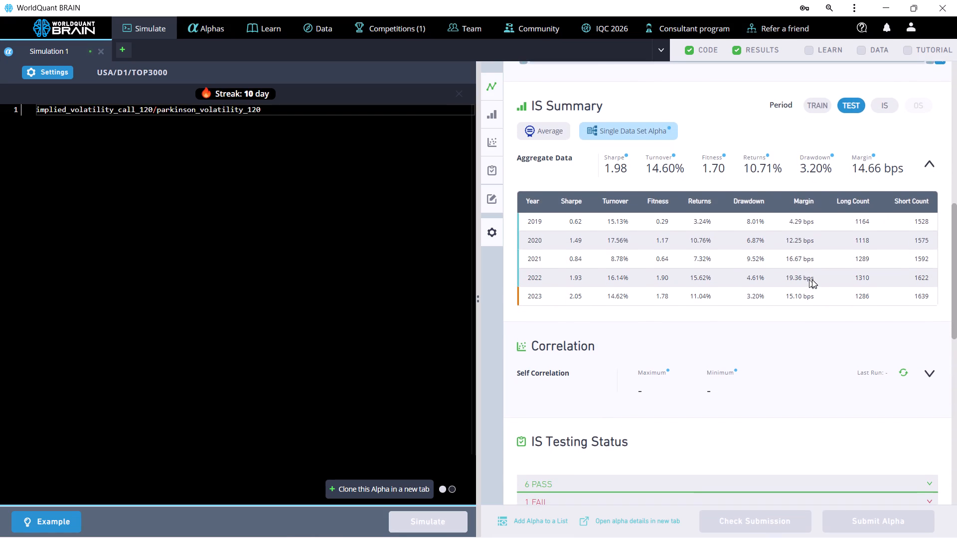
# Expand the failed checks under IS Testing Status and examine the failure reason alongside the yearly statistics.
pyautogui.scroll(-3, 812, 279)
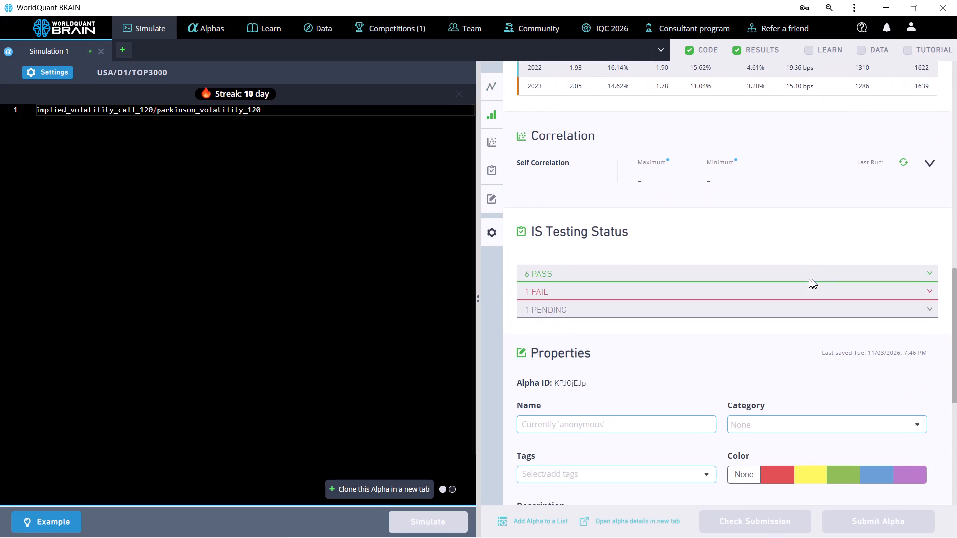
pyautogui.click(931, 287)
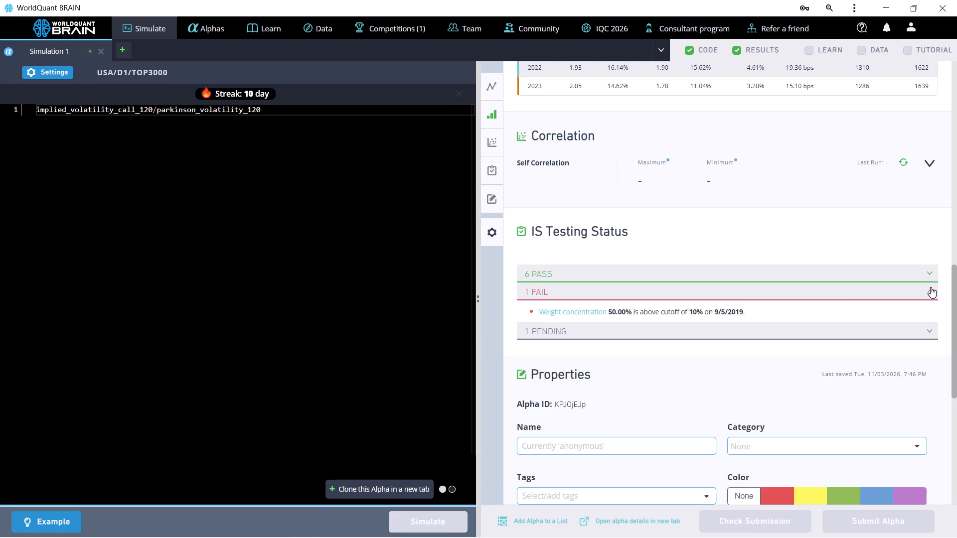
pyautogui.scroll(1, 931, 287)
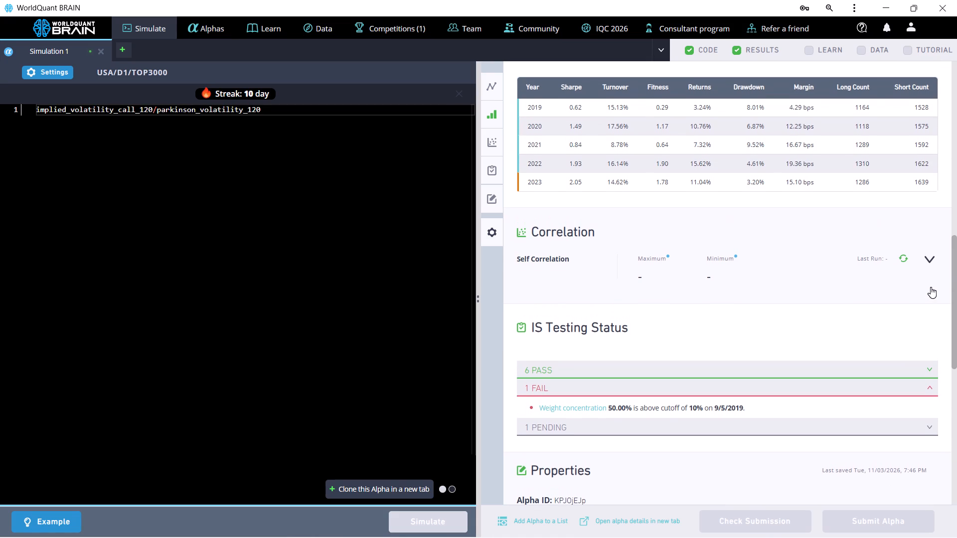
pyautogui.scroll(2, 931, 287)
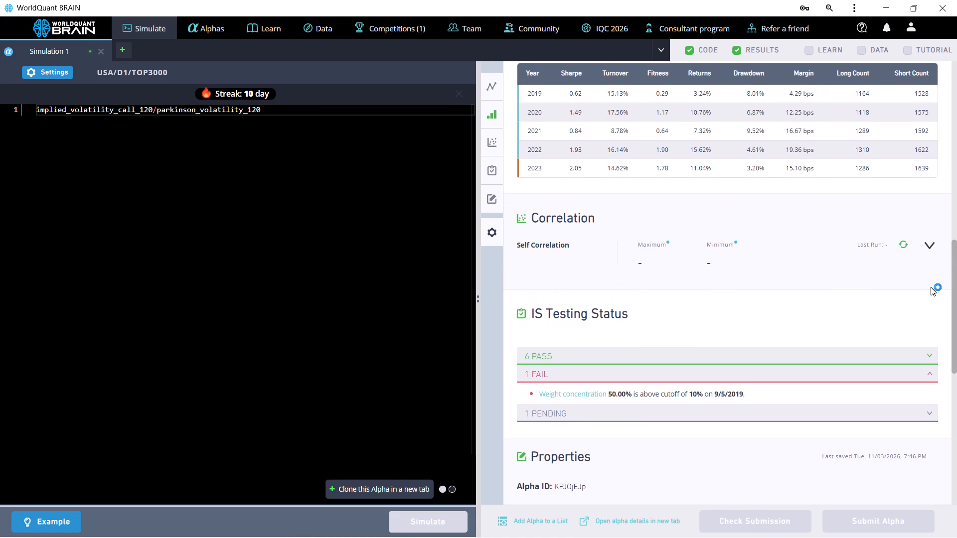
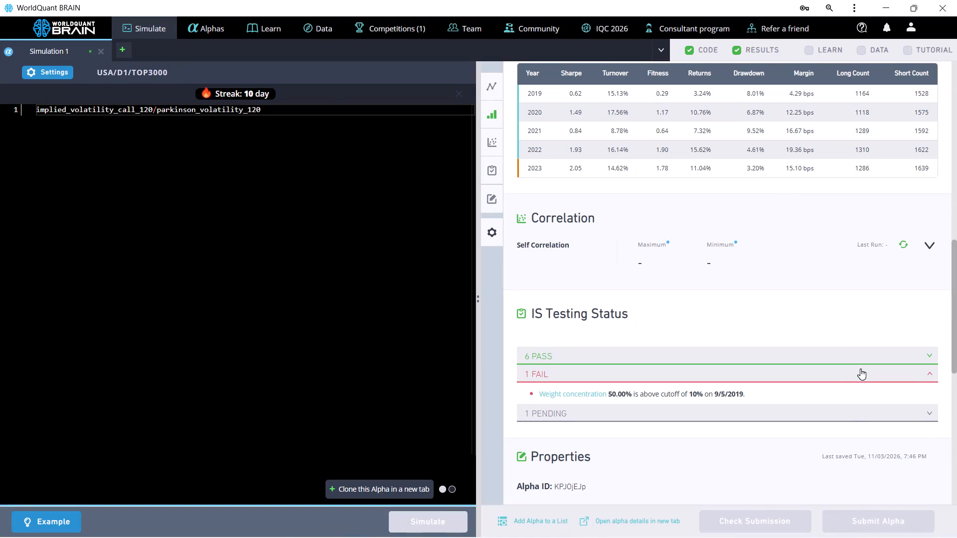
# Expand the pending check under IS Testing Status to read its details, and collapse it again.
pyautogui.click(850, 407)
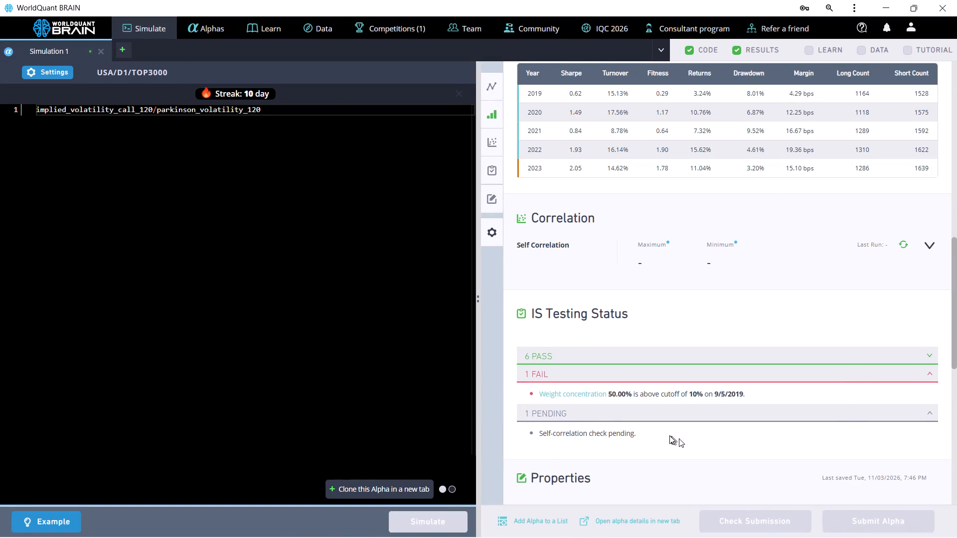
pyautogui.click(639, 413)
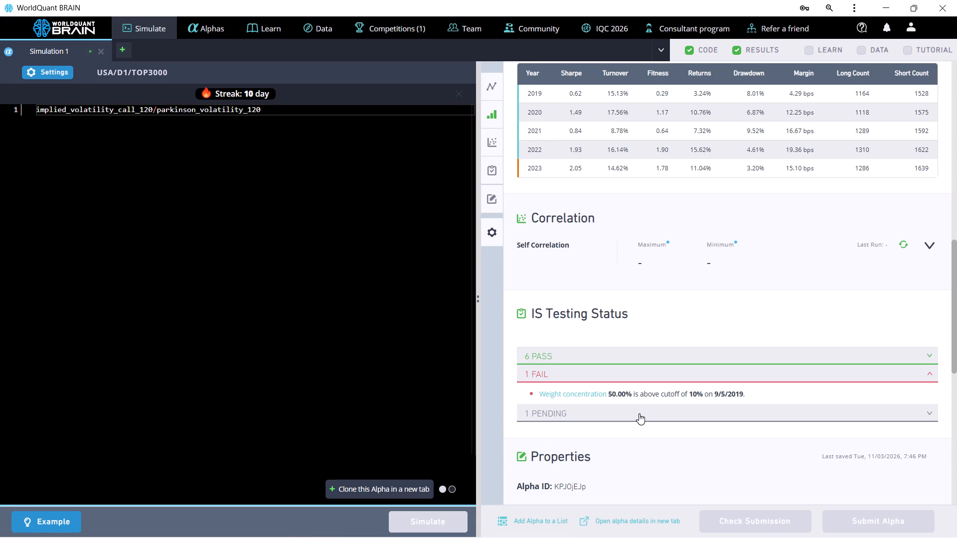
pyautogui.click(639, 413)
# Adjust the Truncation value in the Simulation 1 settings, apply the change and rerun the alpha's simulation.
pyautogui.scroll(5, 639, 413)
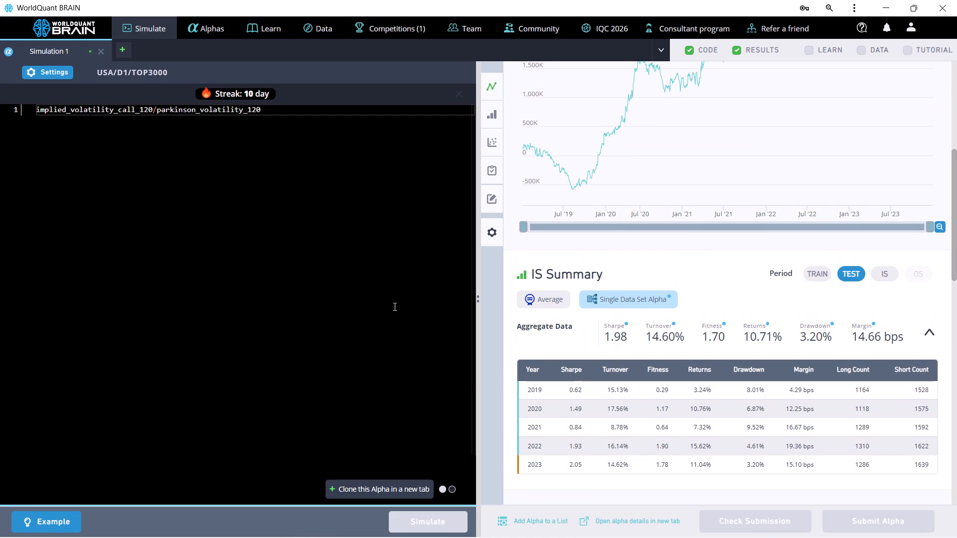
pyautogui.click(46, 76)
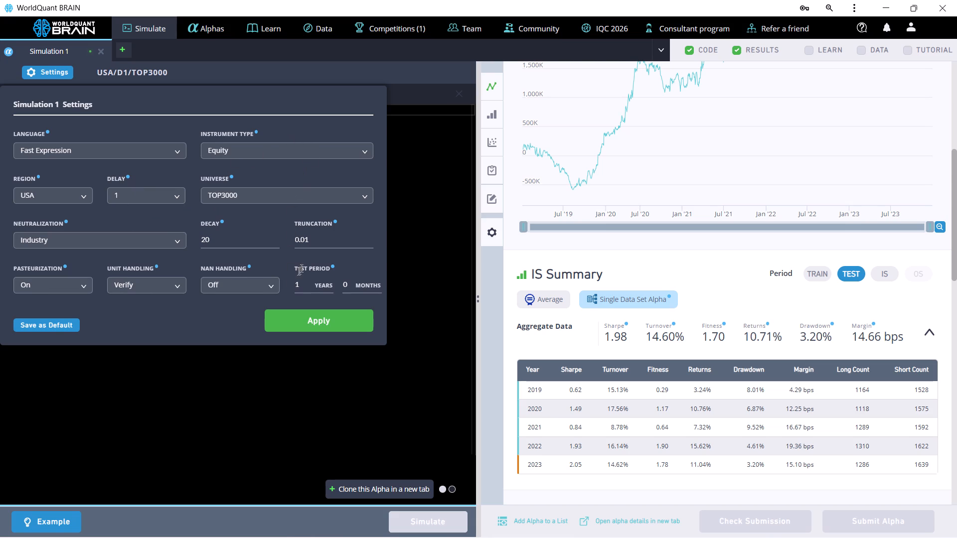
pyautogui.click(369, 236)
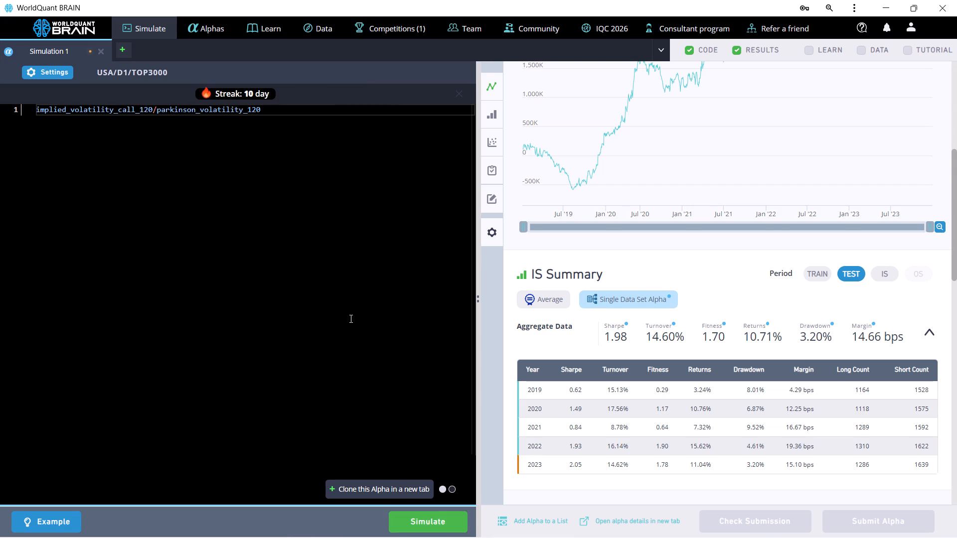
pyautogui.click(415, 524)
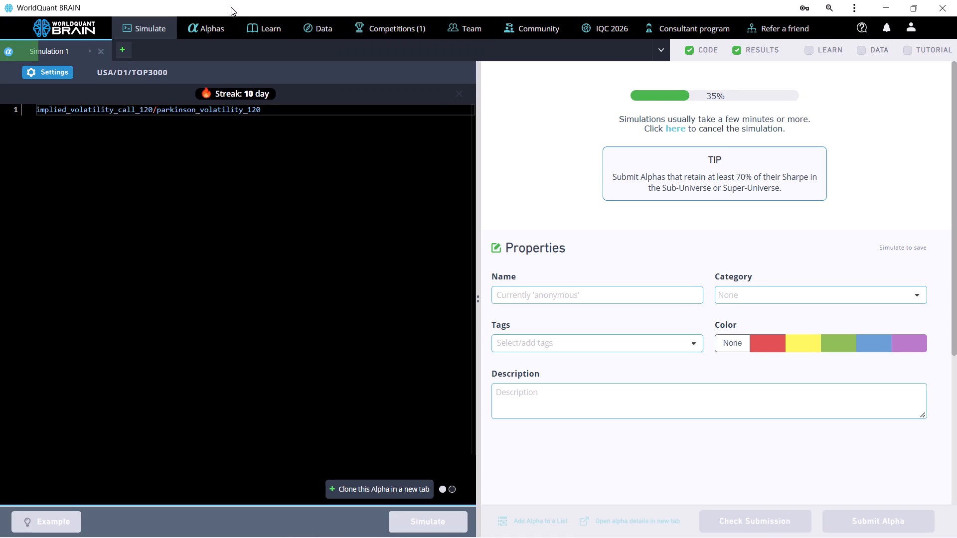
# Open the Simulation 1 settings while the simulation is running.
pyautogui.click(39, 73)
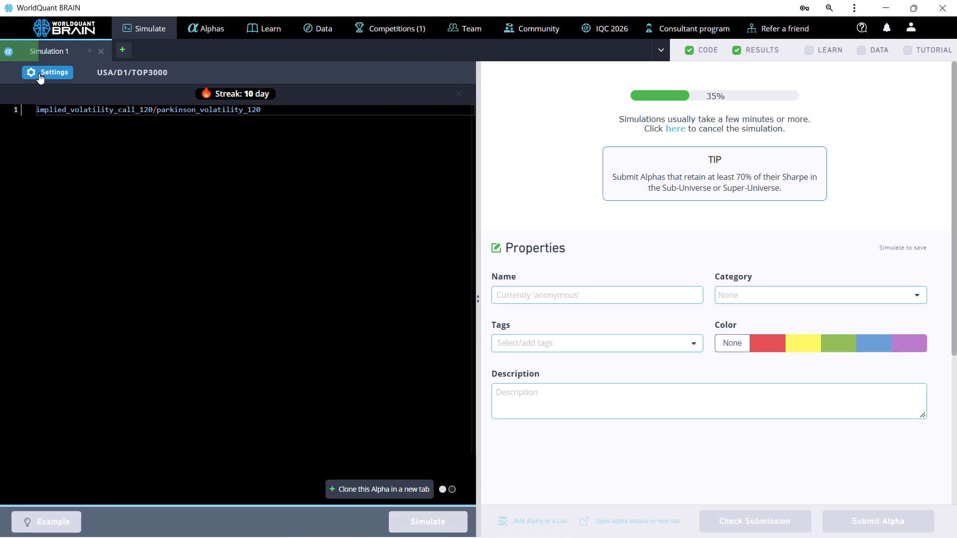
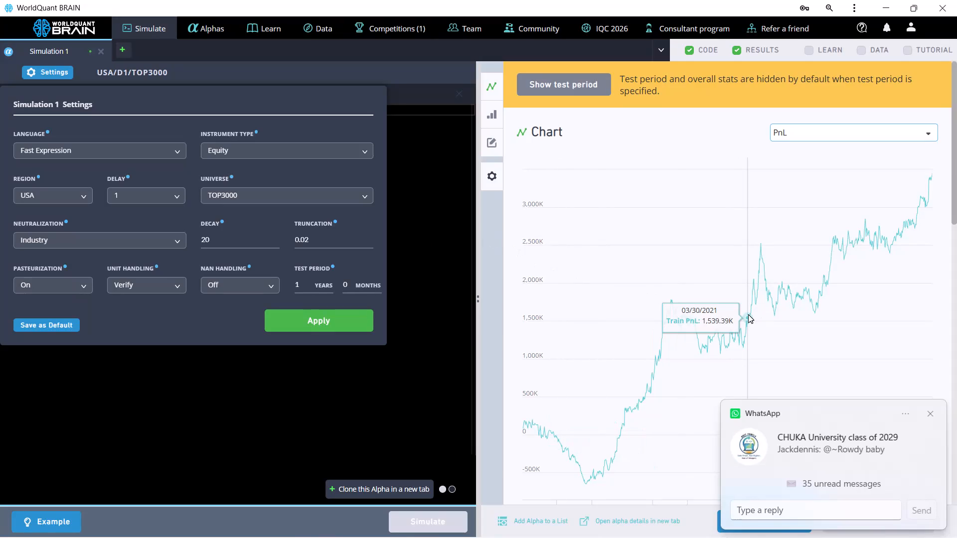
# Review the rerun alpha's train-period PnL chart and yearly statistics, and reveal its test period results.
pyautogui.hscroll(-6, 748, 314)
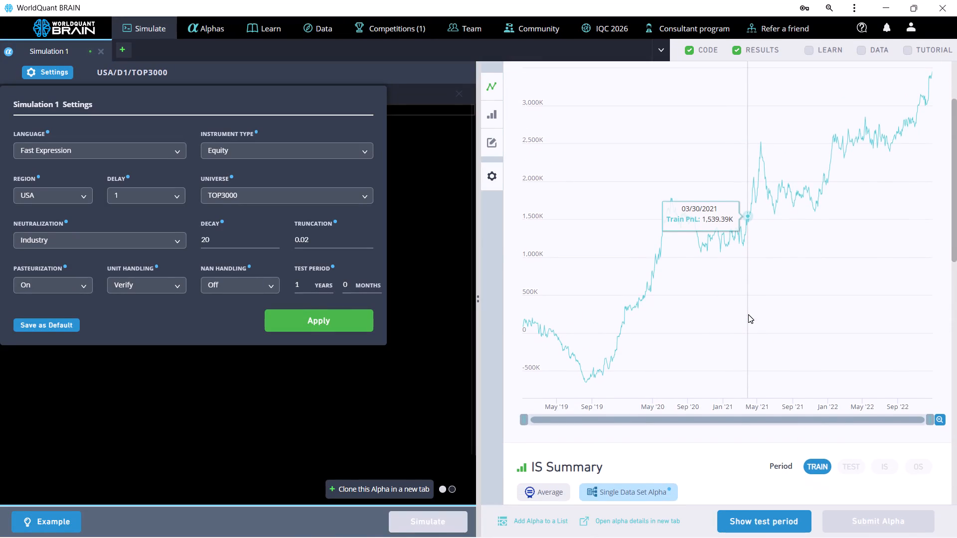
pyautogui.hscroll(-1, 748, 314)
pyautogui.scroll(-7, 748, 314)
pyautogui.scroll(1, 748, 314)
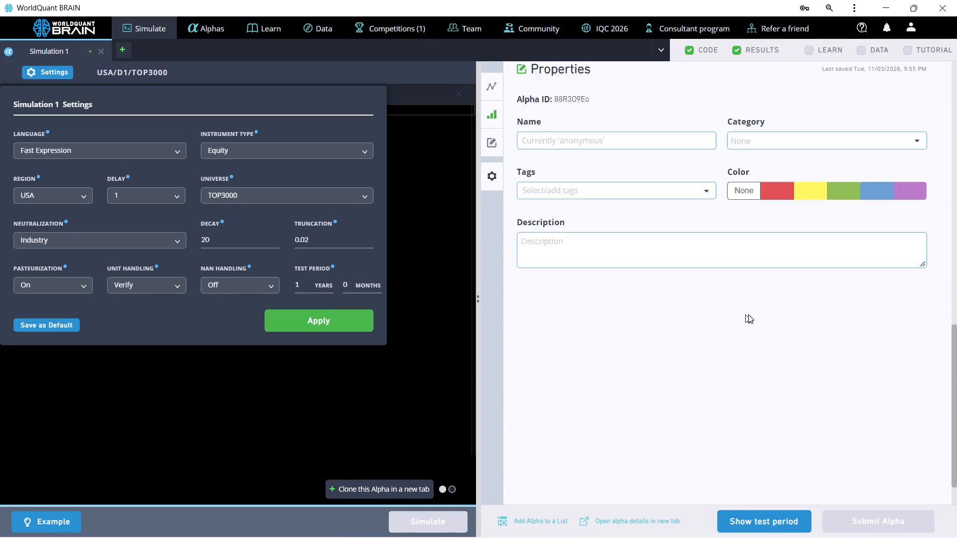
pyautogui.scroll(1, 748, 314)
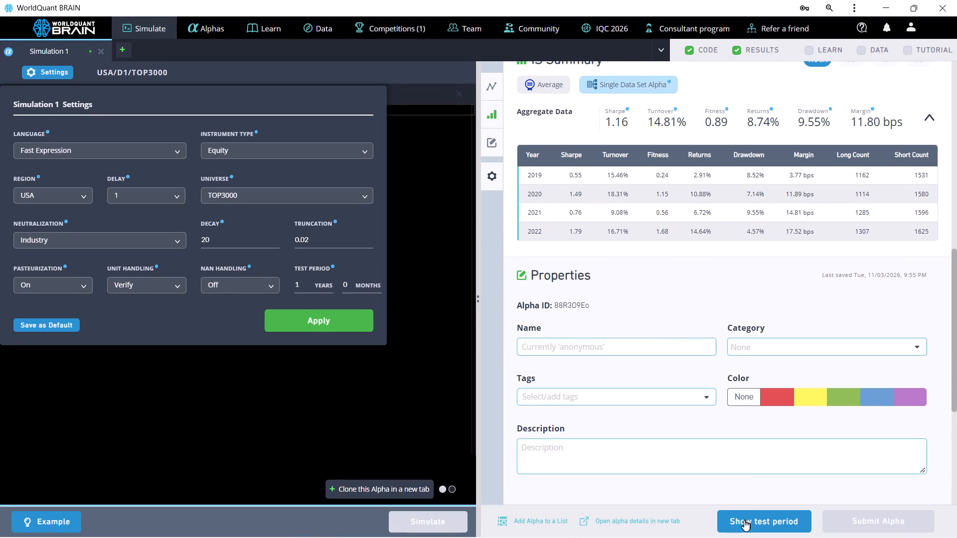
pyautogui.click(744, 520)
# Examine the PnL chart, IS Summary, Correlation and IS Testing Status sections with the test period included.
pyautogui.scroll(3, 792, 268)
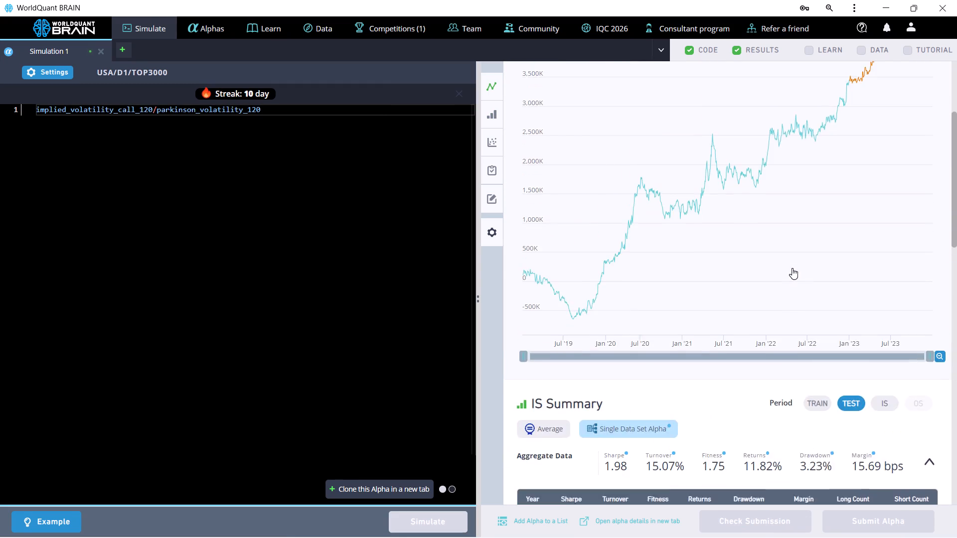
pyautogui.scroll(4, 792, 268)
pyautogui.hscroll(-3, 792, 268)
pyautogui.scroll(-2, 792, 268)
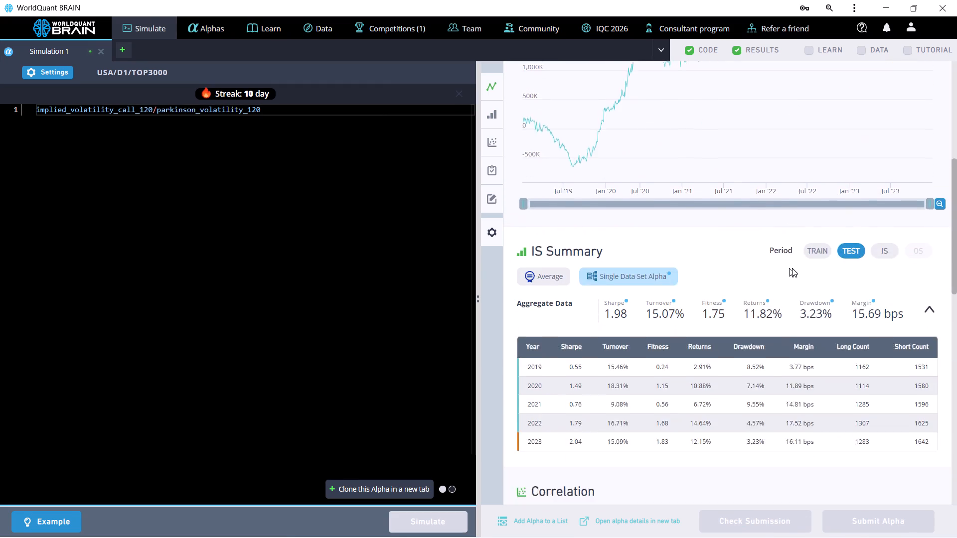
pyautogui.scroll(-6, 792, 268)
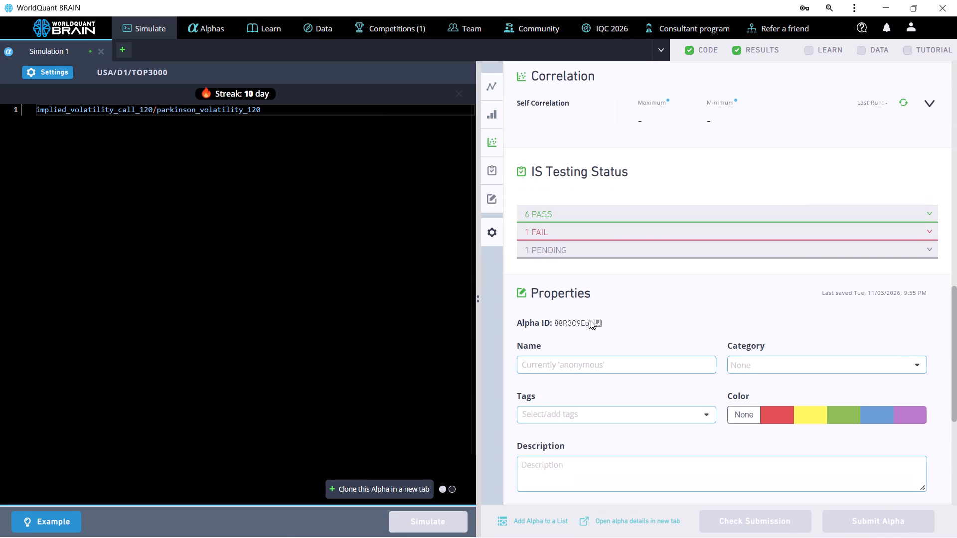
pyautogui.scroll(8, 668, 193)
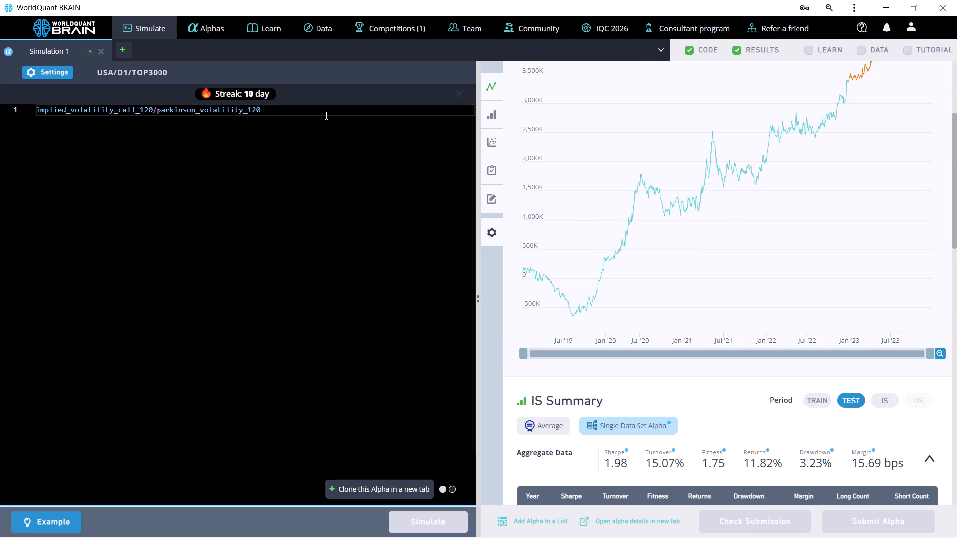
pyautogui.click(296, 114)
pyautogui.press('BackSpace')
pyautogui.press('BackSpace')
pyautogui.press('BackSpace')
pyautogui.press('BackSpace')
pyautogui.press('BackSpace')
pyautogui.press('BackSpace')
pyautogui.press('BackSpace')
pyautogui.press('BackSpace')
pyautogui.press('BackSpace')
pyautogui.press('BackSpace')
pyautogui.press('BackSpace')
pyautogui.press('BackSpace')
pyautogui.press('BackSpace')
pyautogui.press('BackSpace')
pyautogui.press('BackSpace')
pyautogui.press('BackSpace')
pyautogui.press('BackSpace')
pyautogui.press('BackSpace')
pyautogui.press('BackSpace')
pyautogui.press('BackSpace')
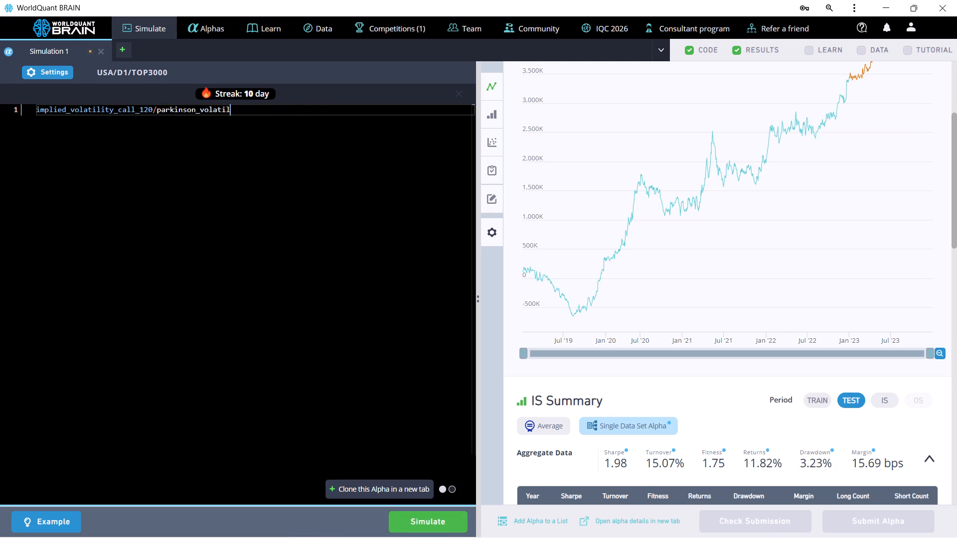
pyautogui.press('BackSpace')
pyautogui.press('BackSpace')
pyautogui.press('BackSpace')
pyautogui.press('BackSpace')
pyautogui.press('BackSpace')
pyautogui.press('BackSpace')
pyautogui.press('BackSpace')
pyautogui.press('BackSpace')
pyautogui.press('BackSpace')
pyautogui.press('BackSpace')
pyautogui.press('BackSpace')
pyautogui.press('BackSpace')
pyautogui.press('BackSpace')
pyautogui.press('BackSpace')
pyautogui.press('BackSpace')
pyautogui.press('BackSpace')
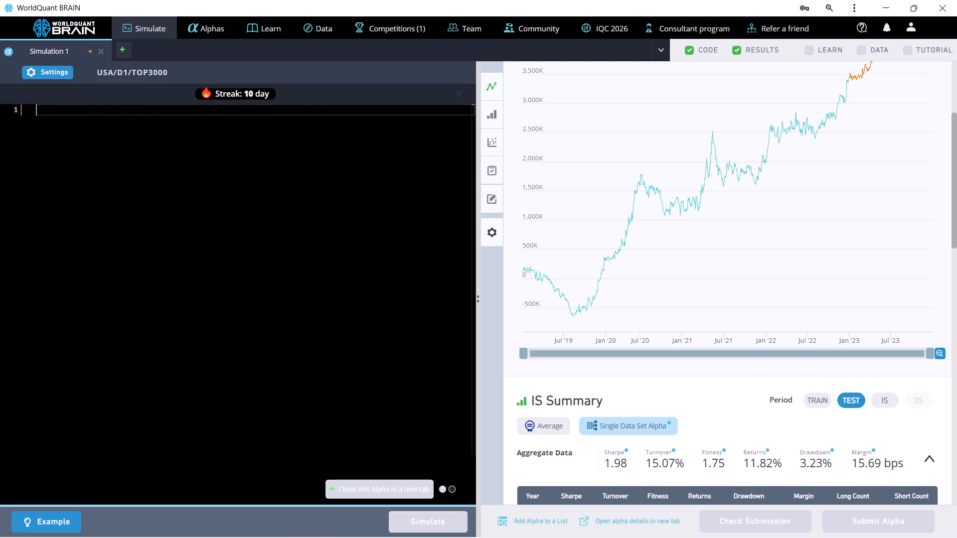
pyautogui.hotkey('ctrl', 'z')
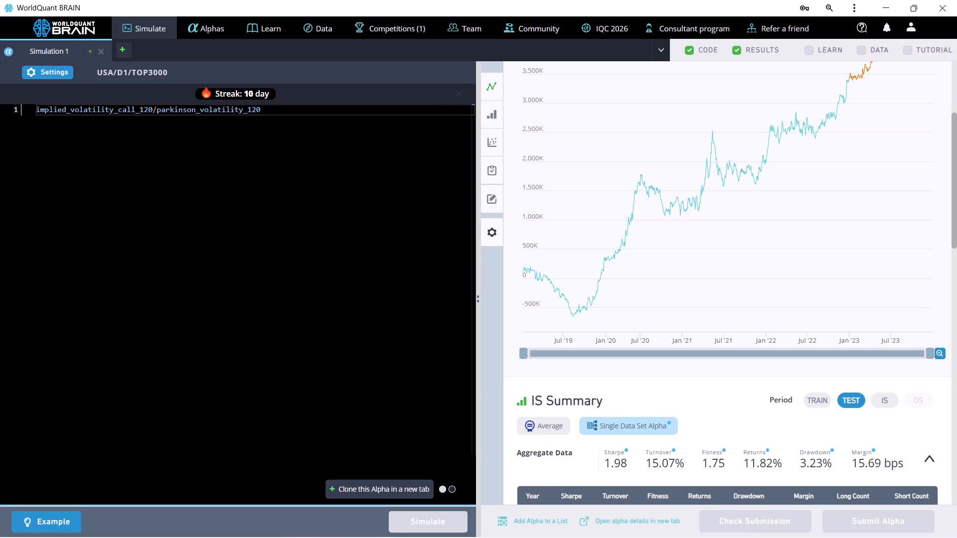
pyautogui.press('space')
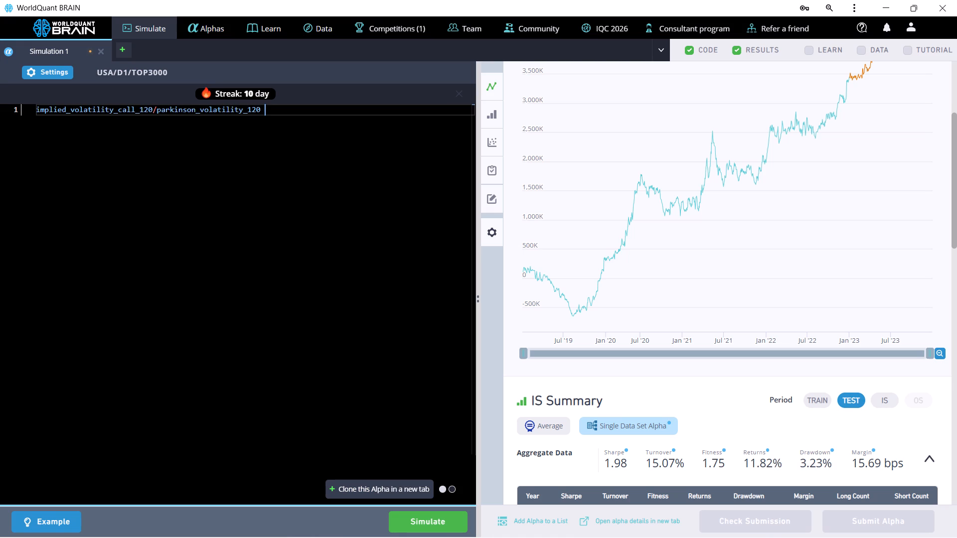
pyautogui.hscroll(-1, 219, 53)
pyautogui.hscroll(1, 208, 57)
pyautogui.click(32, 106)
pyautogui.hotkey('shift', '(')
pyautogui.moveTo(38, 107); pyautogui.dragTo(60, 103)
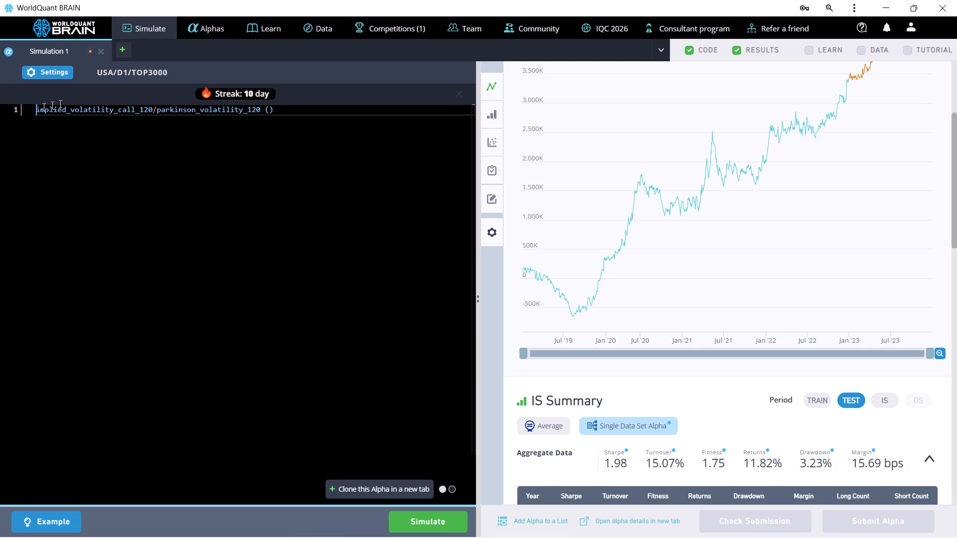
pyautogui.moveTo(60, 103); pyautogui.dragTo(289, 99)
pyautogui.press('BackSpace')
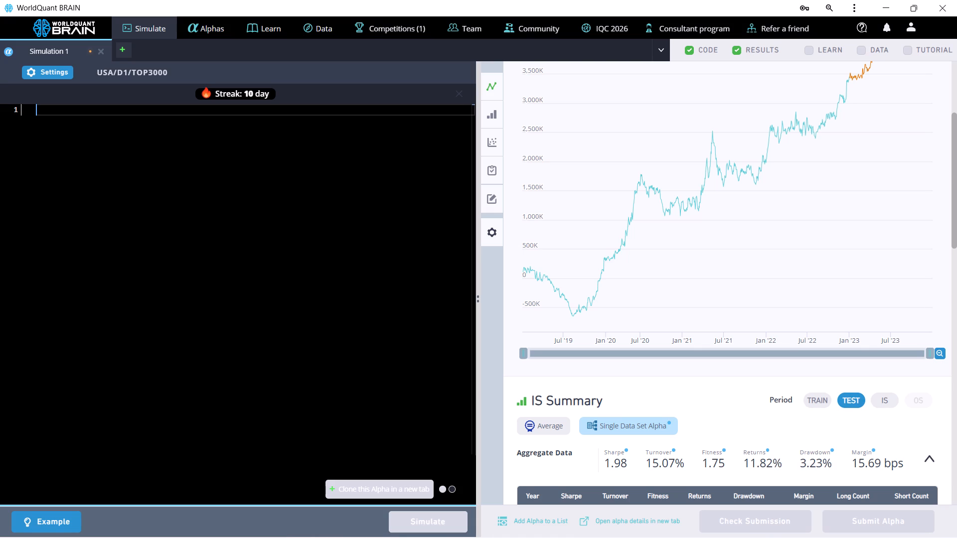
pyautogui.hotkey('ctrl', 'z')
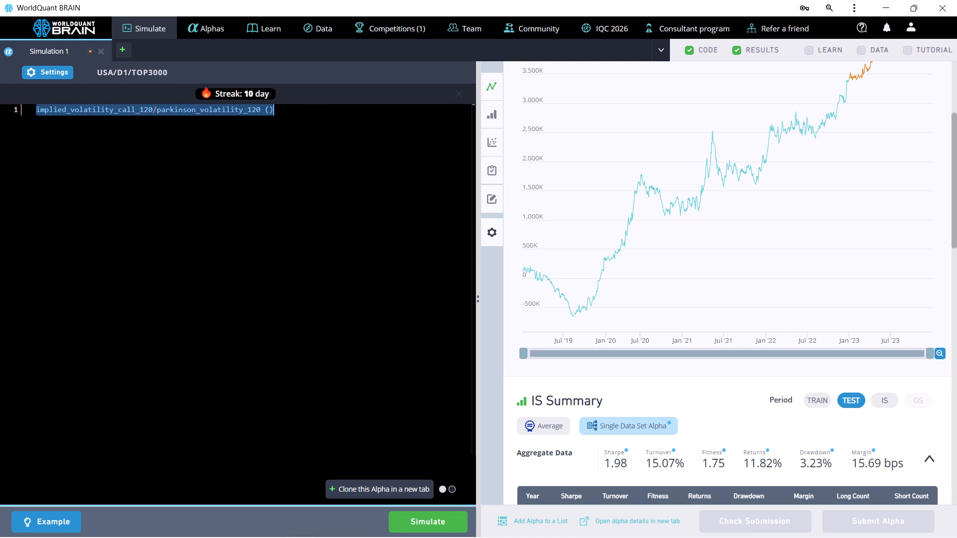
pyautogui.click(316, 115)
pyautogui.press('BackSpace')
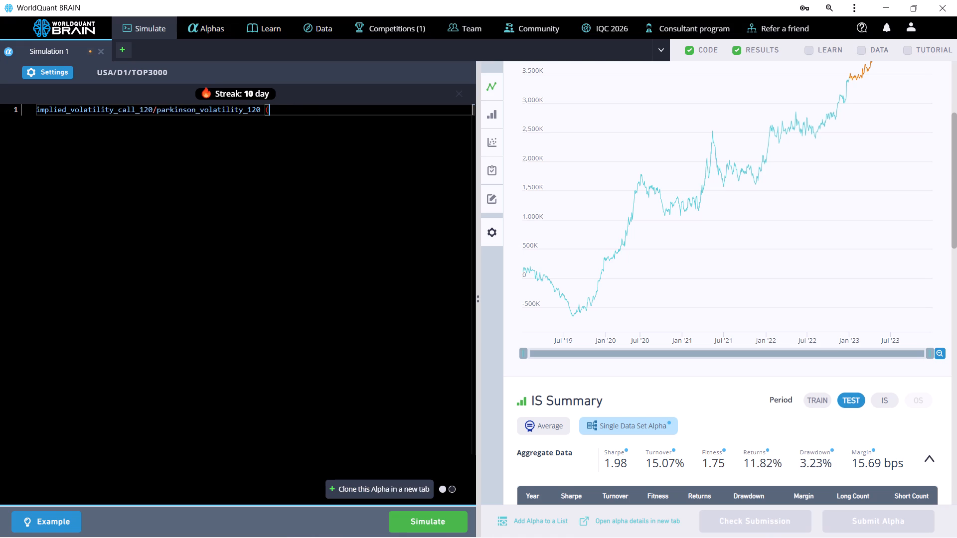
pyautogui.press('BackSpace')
# Enclose the implied_volatility_call_120 term of the alpha expression in parentheses.
pyautogui.hotkey('ctrl', 'Left')
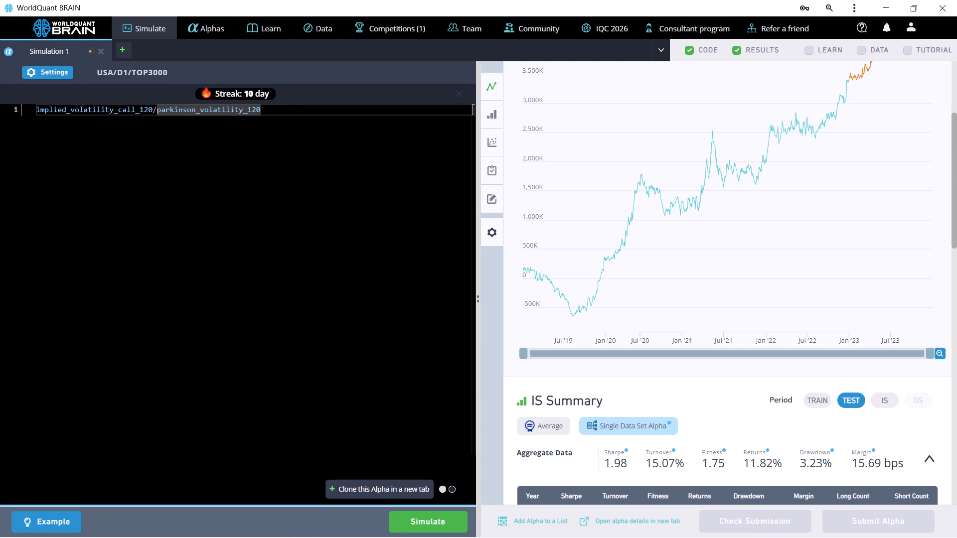
pyautogui.press('Left')
pyautogui.press('Left')
pyautogui.press('Left')
pyautogui.press('Left')
pyautogui.press('Left')
pyautogui.press('Right')
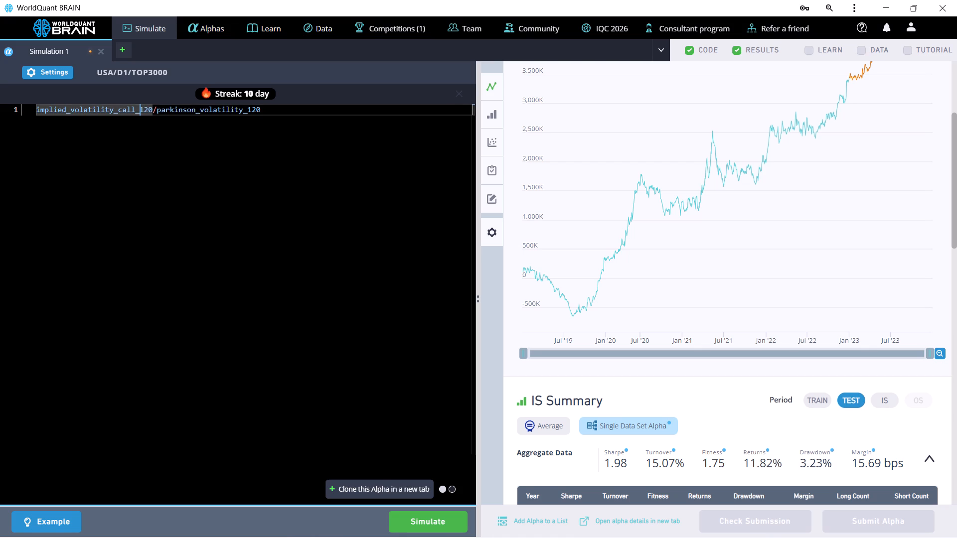
pyautogui.press('Right')
pyautogui.press('Right')
pyautogui.press('Right')
pyautogui.hotkey('ctrl', 'shift', 'Left')
pyautogui.hotkey('ctrl', 'shift', 'Left')
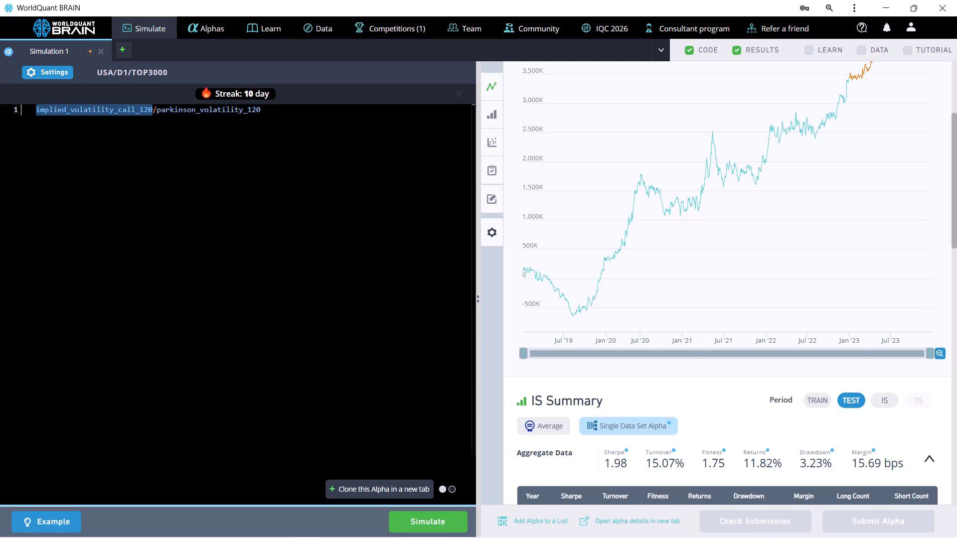
pyautogui.hotkey('shift', '(')
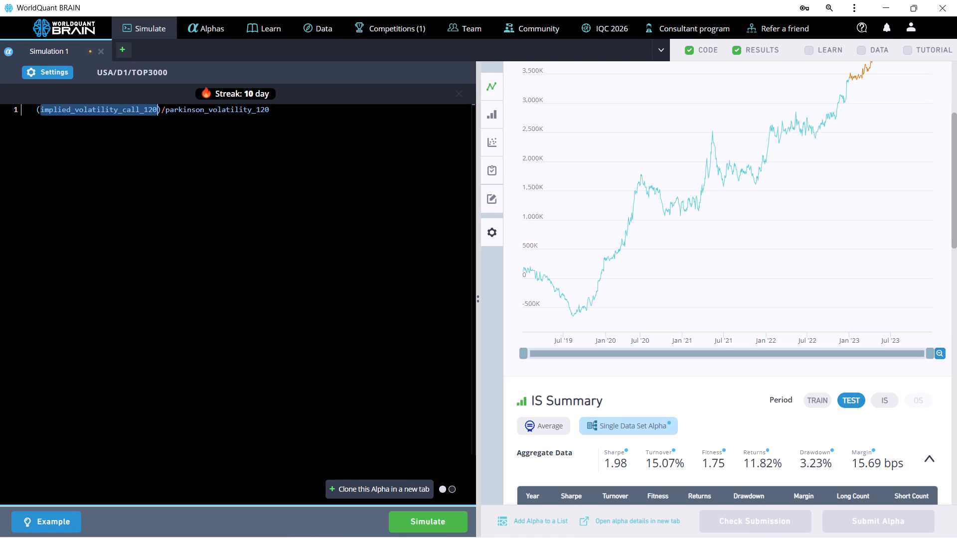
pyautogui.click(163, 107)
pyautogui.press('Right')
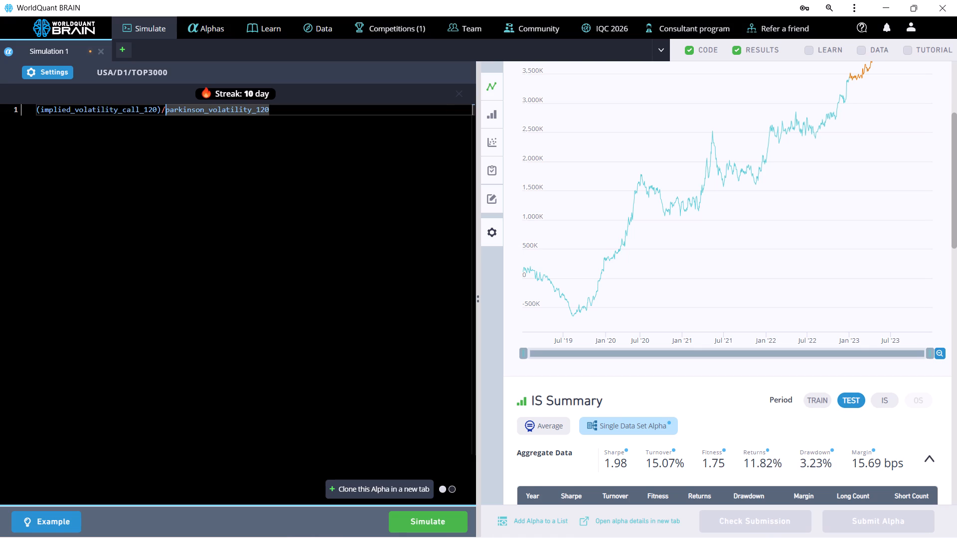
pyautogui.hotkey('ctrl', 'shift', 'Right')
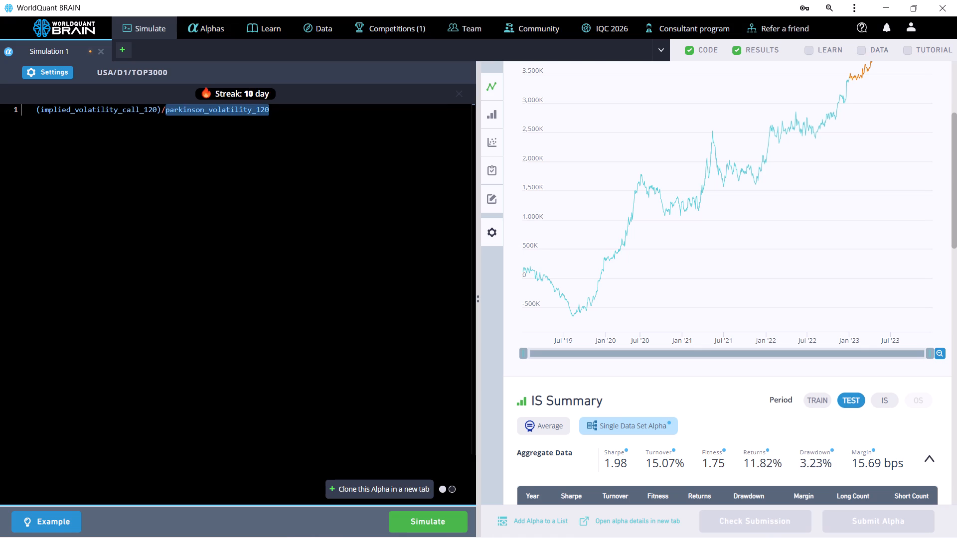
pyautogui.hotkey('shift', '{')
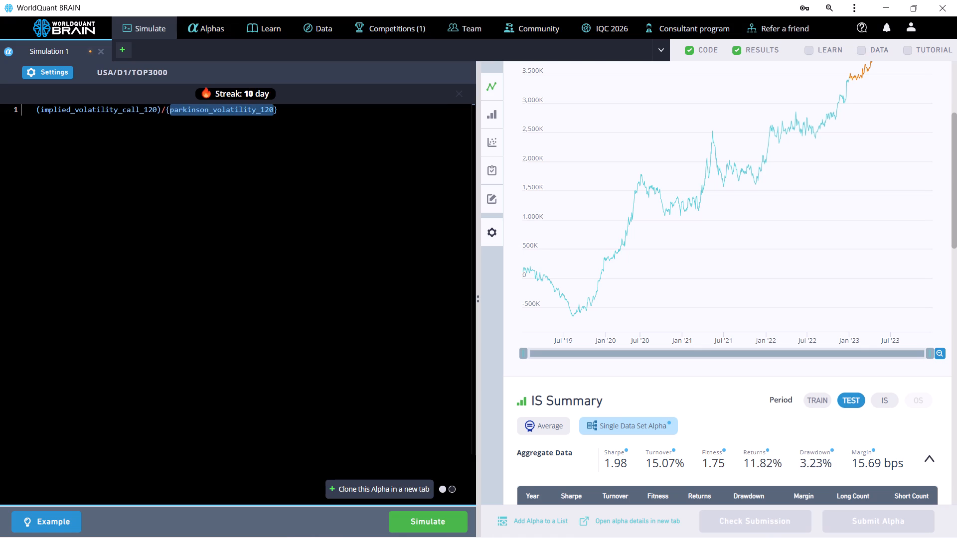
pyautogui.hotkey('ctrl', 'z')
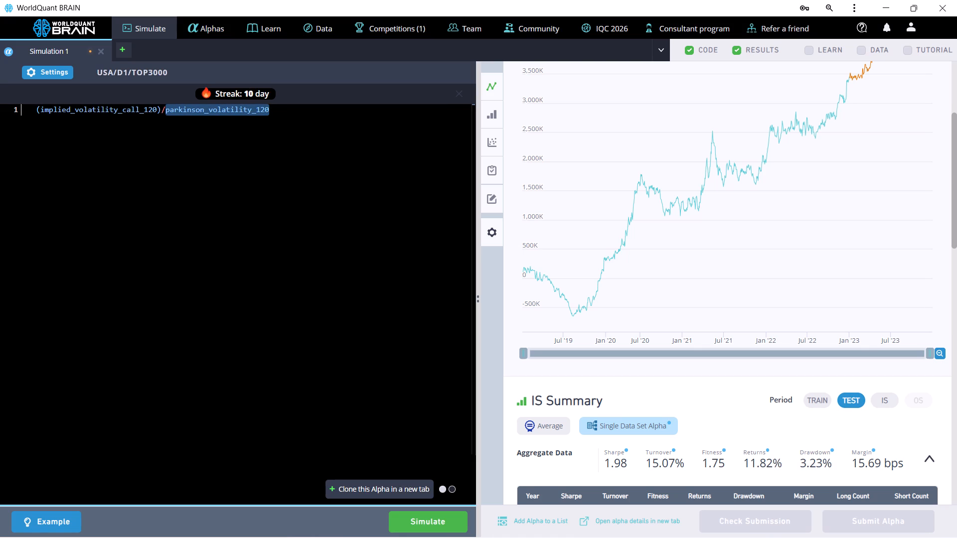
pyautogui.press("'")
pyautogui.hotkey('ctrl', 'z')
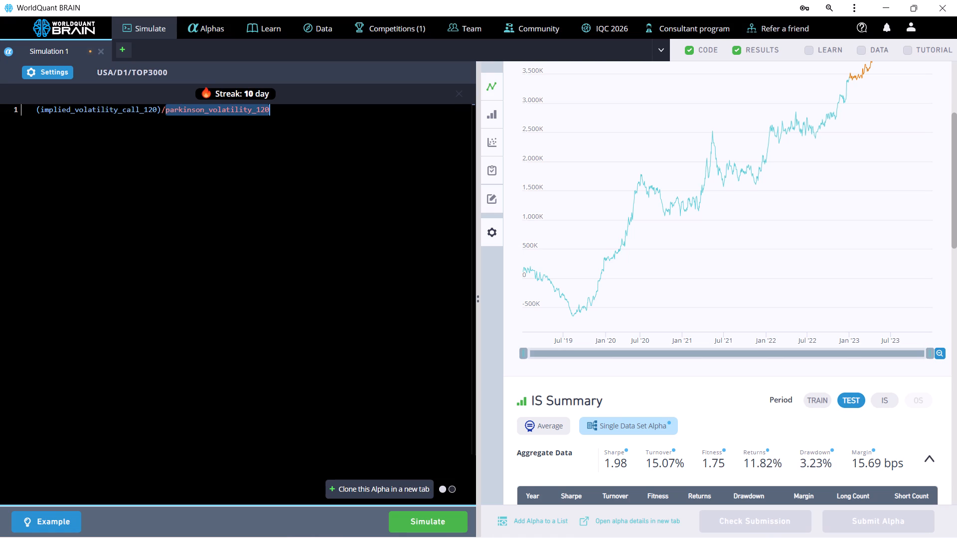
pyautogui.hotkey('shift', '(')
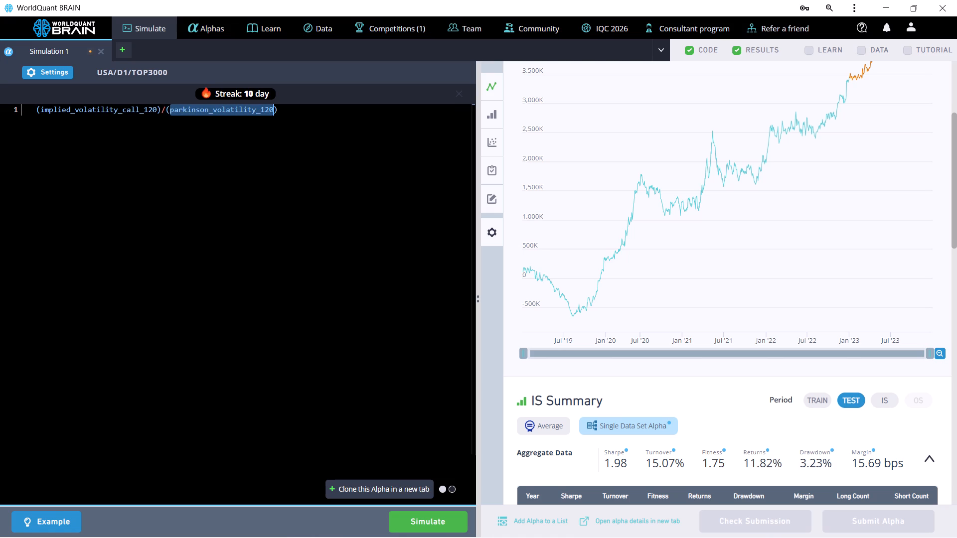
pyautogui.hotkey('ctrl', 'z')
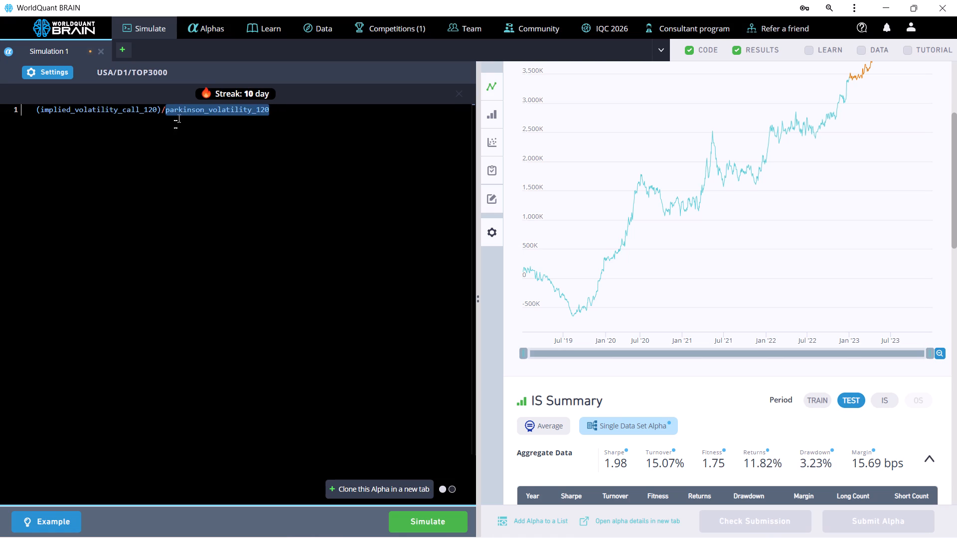
# Add 60 as a second, comma-separated argument after implied_volatility_call_120 inside the parentheses.
pyautogui.click(146, 133)
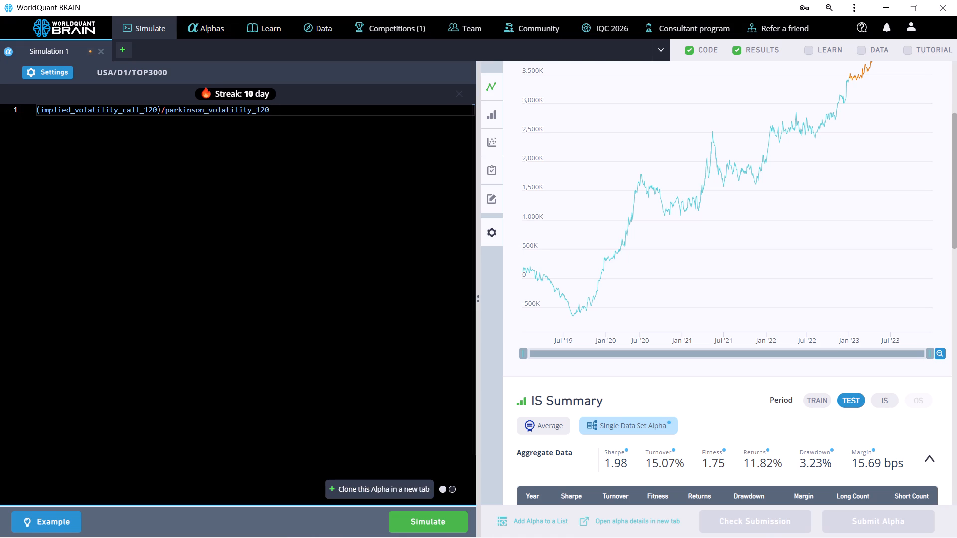
pyautogui.hotkey('ctrl', 'Left')
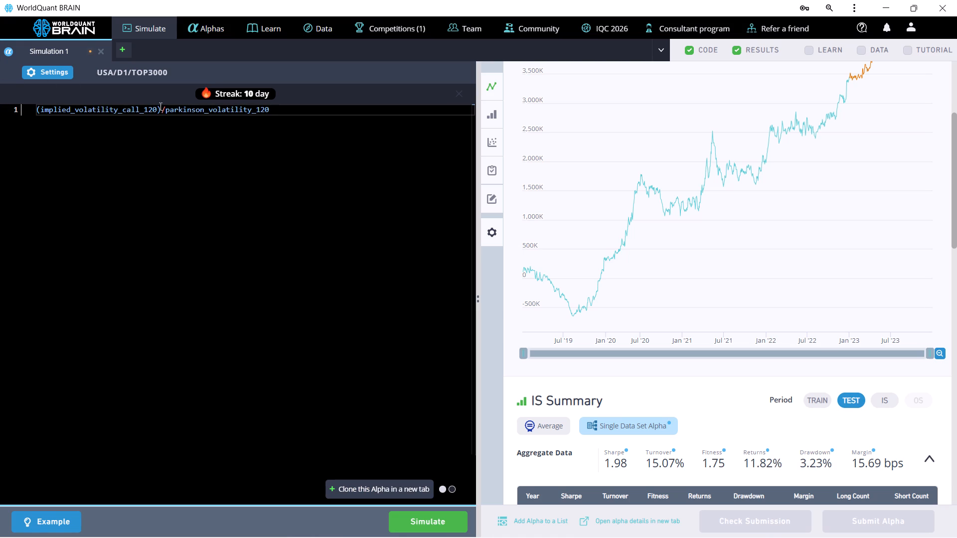
pyautogui.keyDown('ctrl'); pyautogui.click(159, 106); pyautogui.keyUp('ctrl')
pyautogui.hotkey('ctrl', 'Left')
pyautogui.hotkey('ctrl', ',')
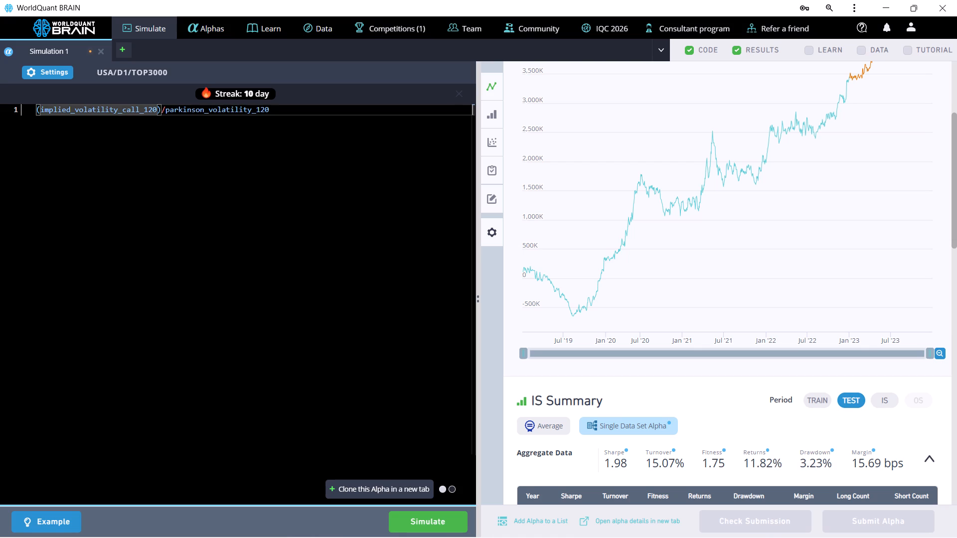
pyautogui.hotkey('ctrl', 'Left')
pyautogui.hotkey('ctrl', 'Left')
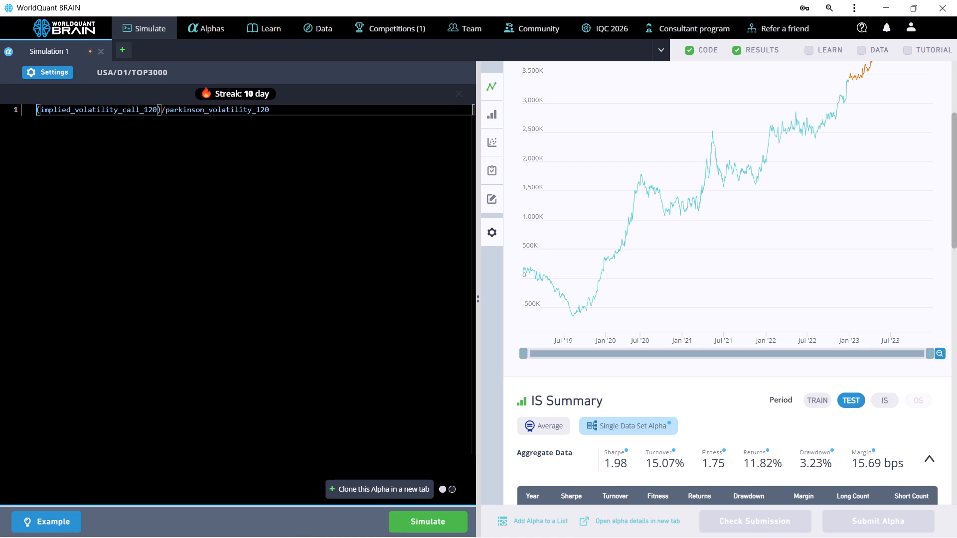
pyautogui.click(158, 109)
pyautogui.press(',')
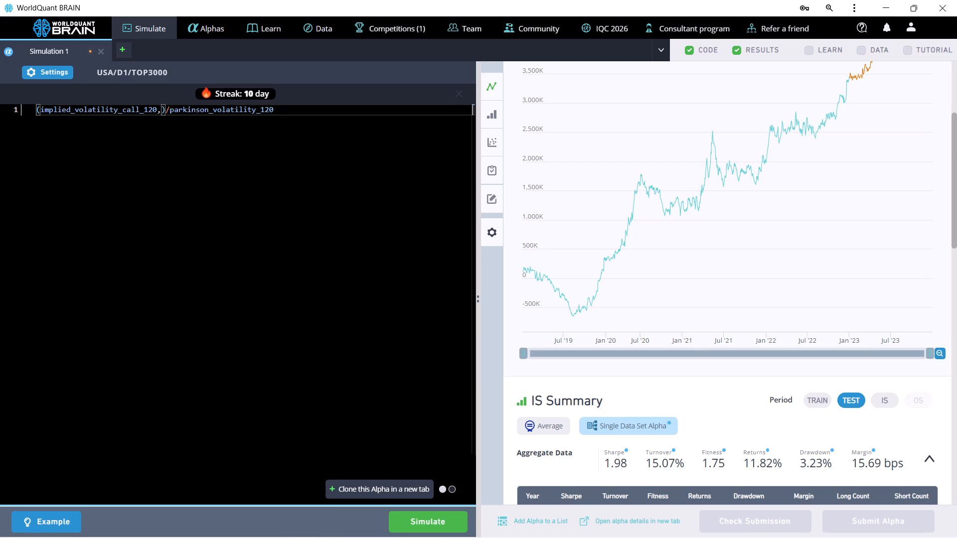
pyautogui.write('60')
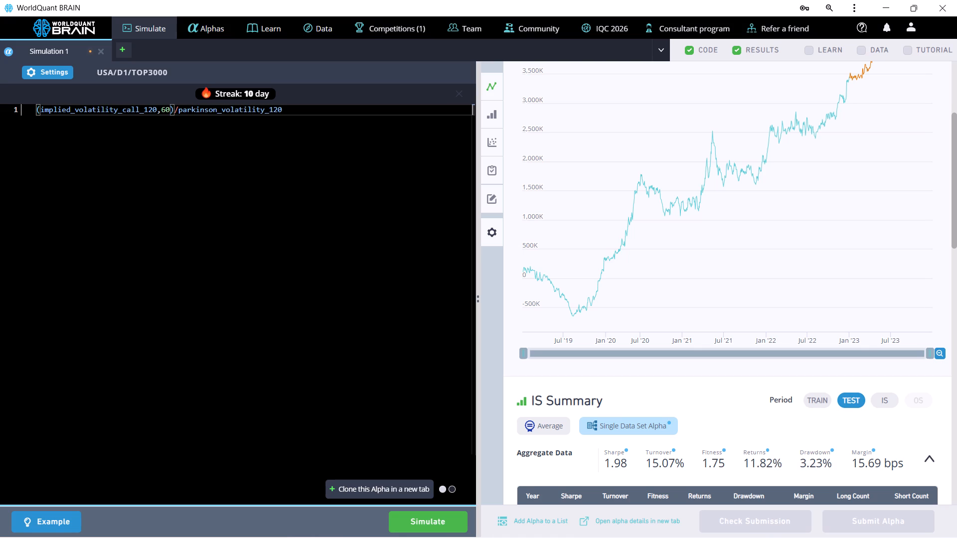
# Add the ts_backfill operator in front of the parenthesised implied_volatility_call_120,60 term of the alpha expression.
pyautogui.hotkey('ctrl', 'Left')
pyautogui.hotkey('ctrl', 'Left')
pyautogui.hotkey('ctrl', 'Left')
pyautogui.write('tds')
pyautogui.press('BackSpace')
pyautogui.press('BackSpace')
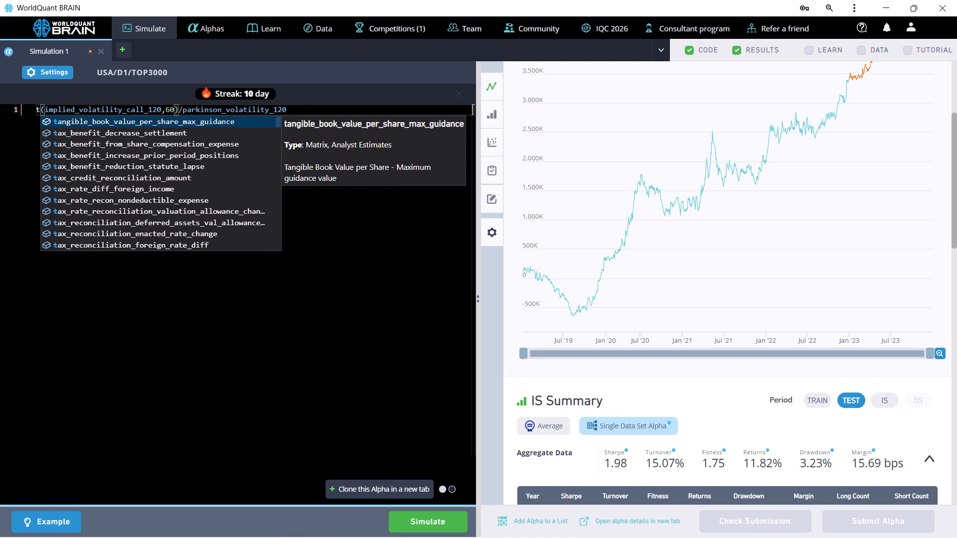
pyautogui.press('s')
pyautogui.hotkey('shift', '_')
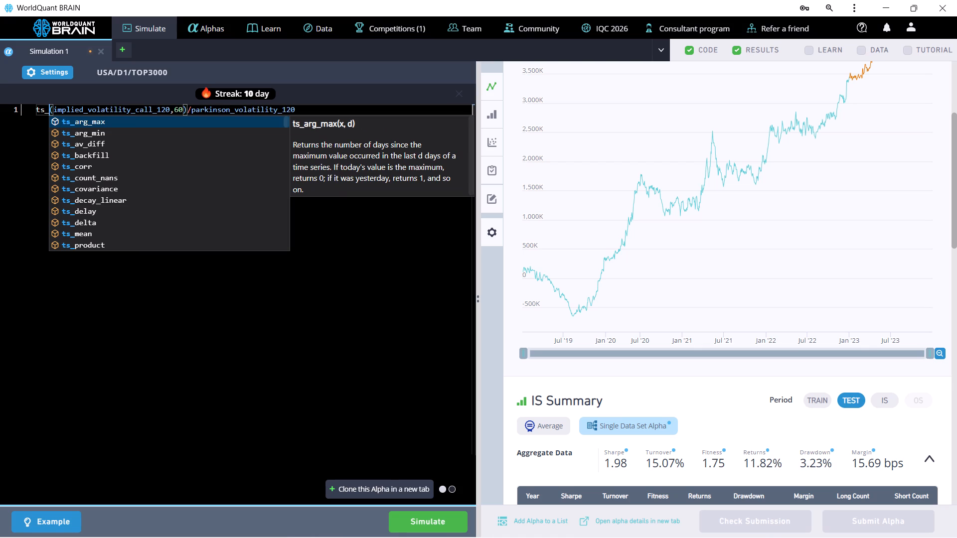
pyautogui.write('backf')
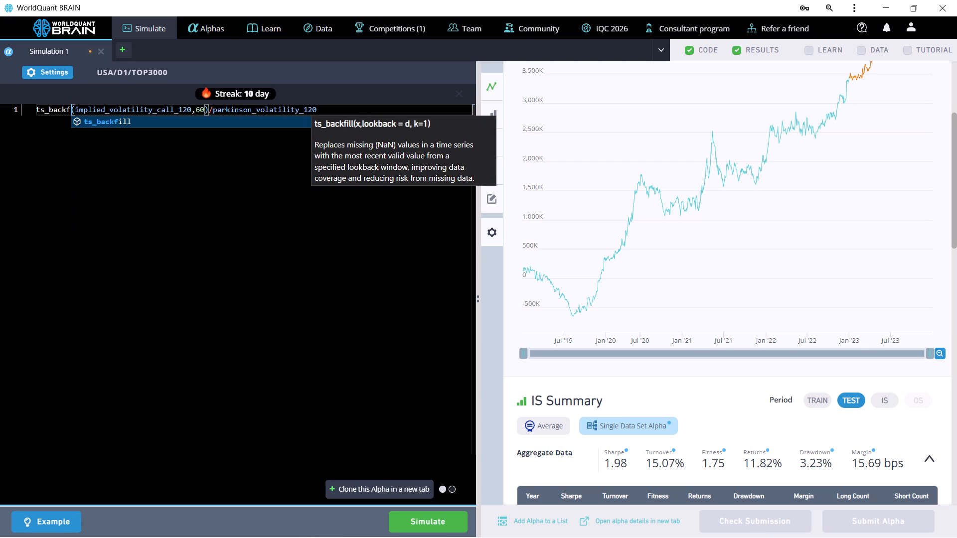
pyautogui.press('Tab')
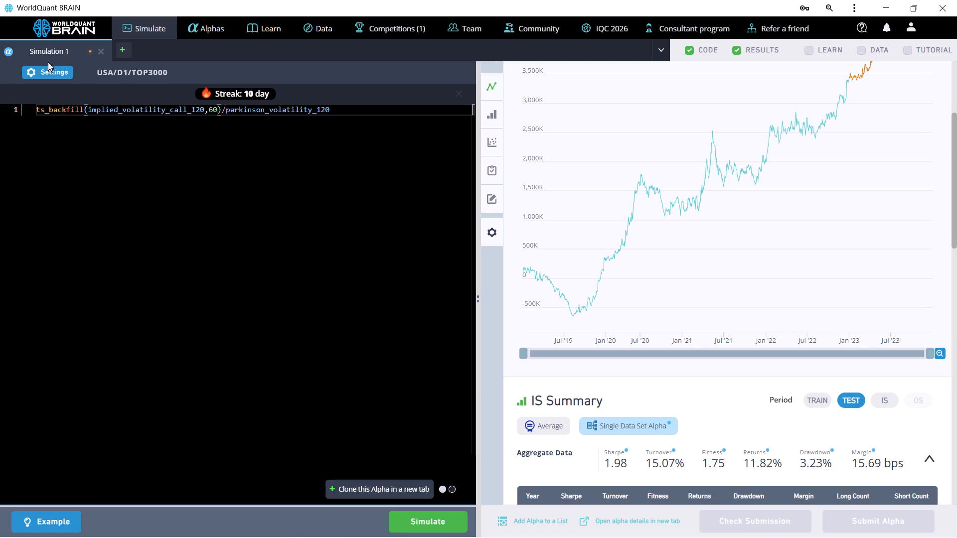
# Set Decay to 5 and Truncation to 0.08 in the Simulation 1 settings and apply the changes.
pyautogui.click(41, 73)
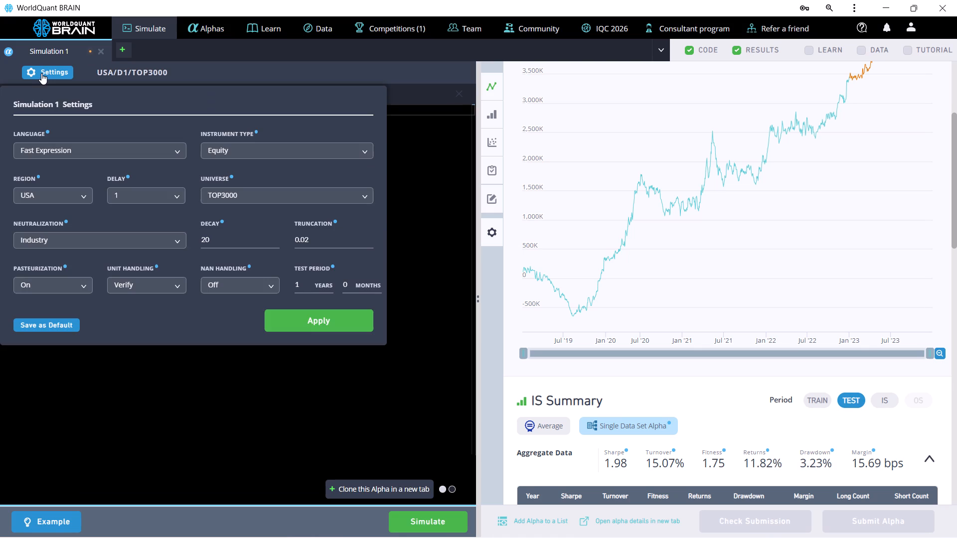
pyautogui.tripleClick(274, 240)
pyautogui.tripleClick(274, 240)
pyautogui.tripleClick(274, 240)
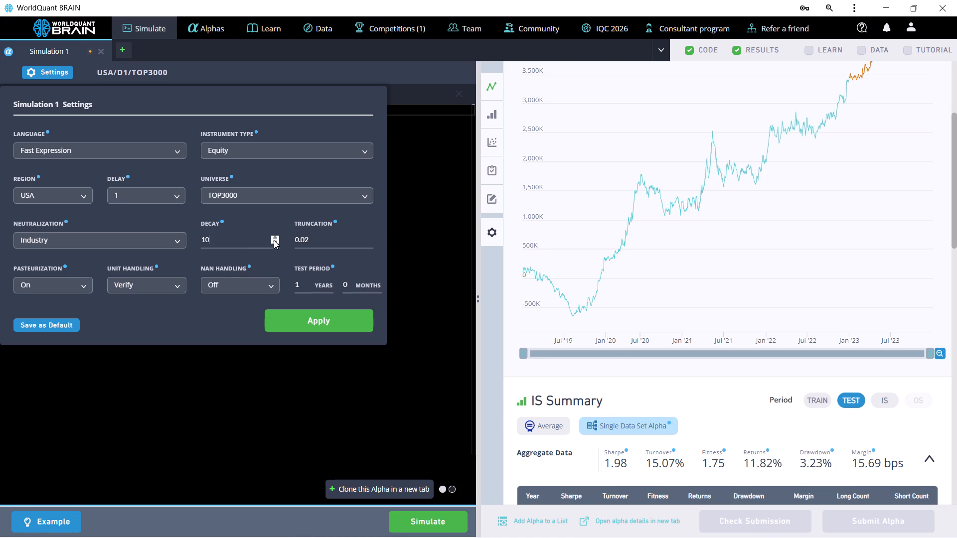
pyautogui.doubleClick(274, 240)
pyautogui.doubleClick(274, 240)
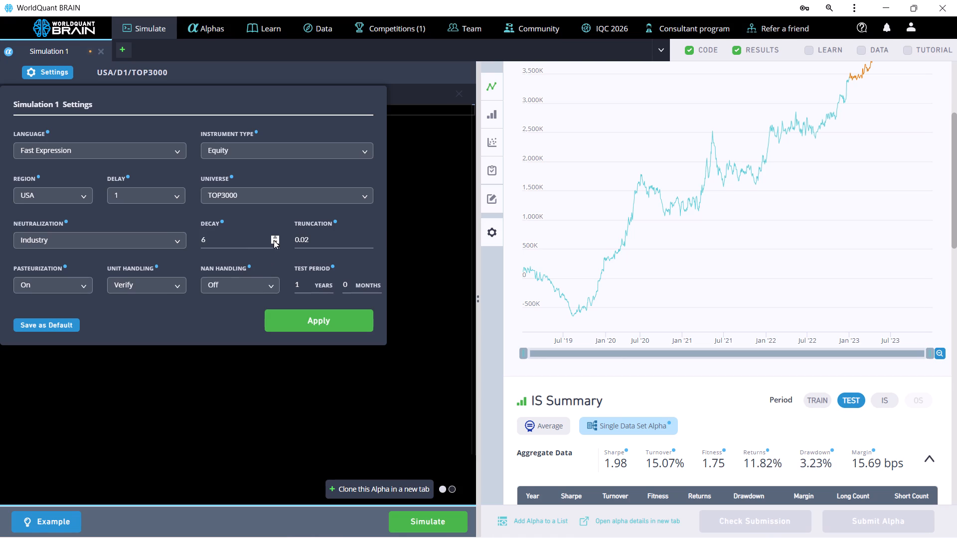
pyautogui.click(274, 240)
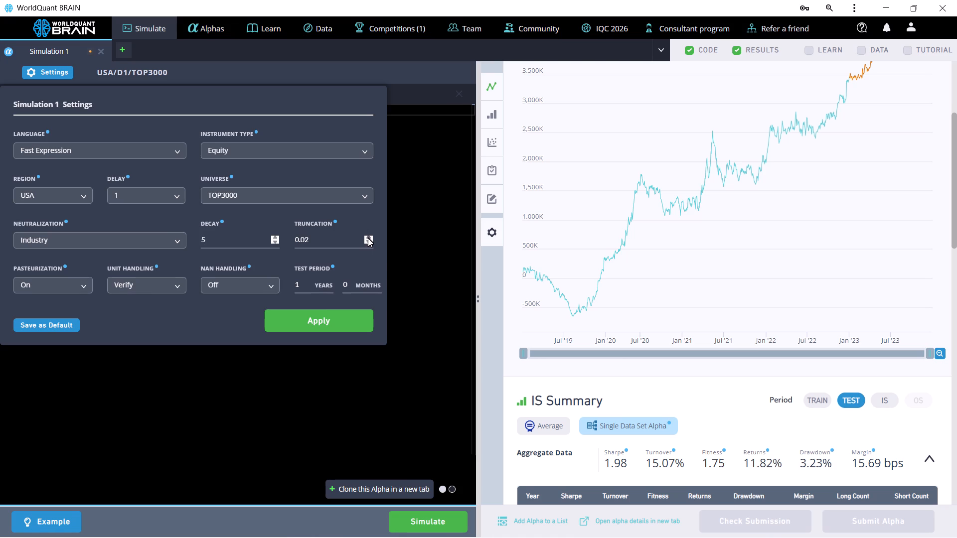
pyautogui.tripleClick(368, 236)
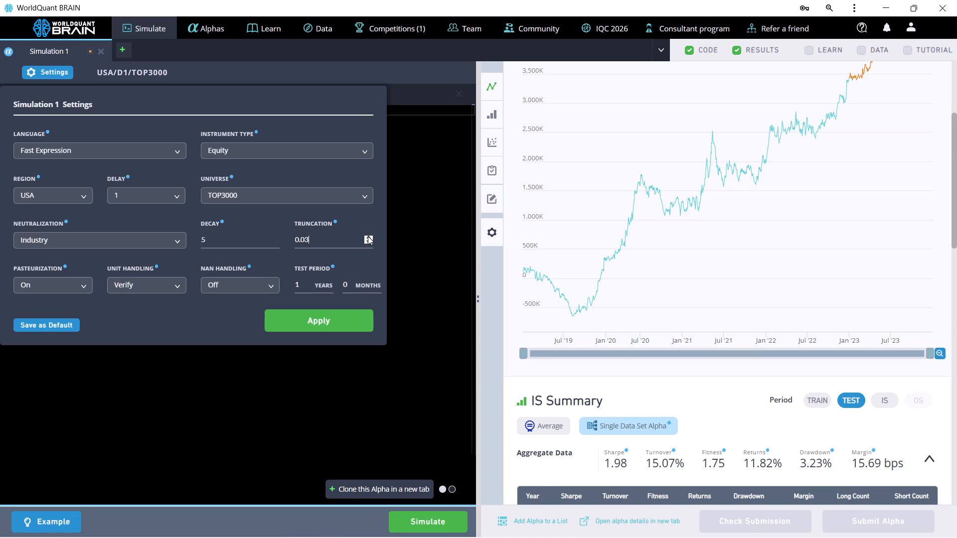
pyautogui.tripleClick(368, 236)
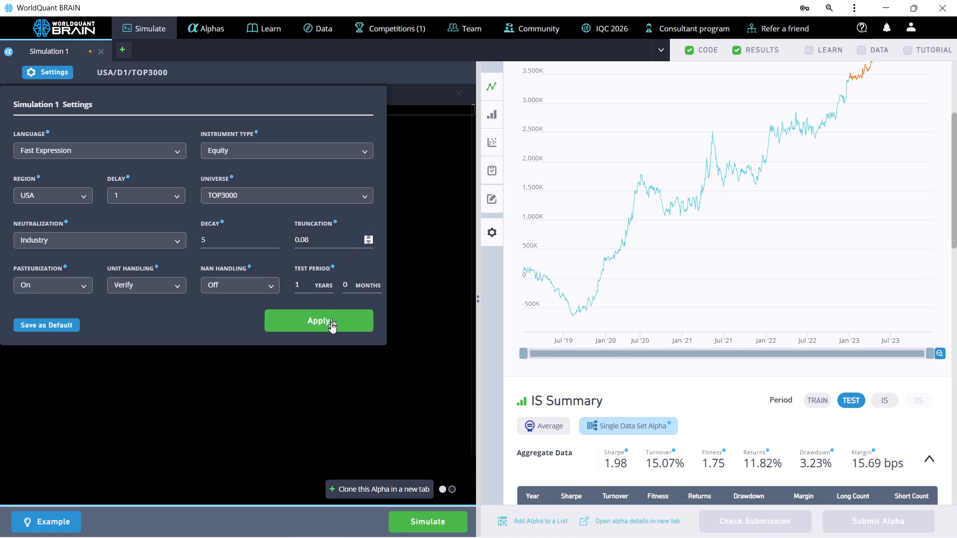
pyautogui.click(331, 325)
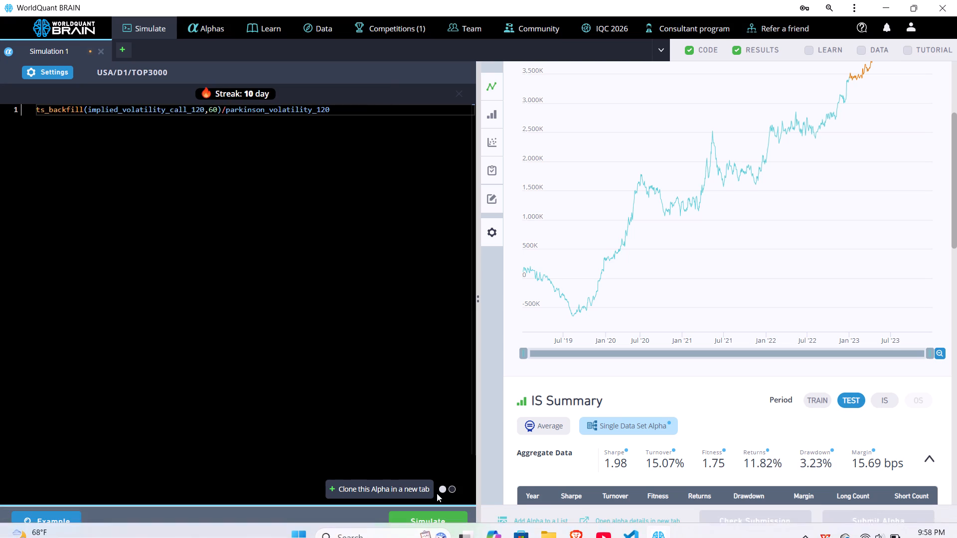
# Run the simulation of the alpha with the backfilled implied volatility term and the new settings.
pyautogui.click(442, 522)
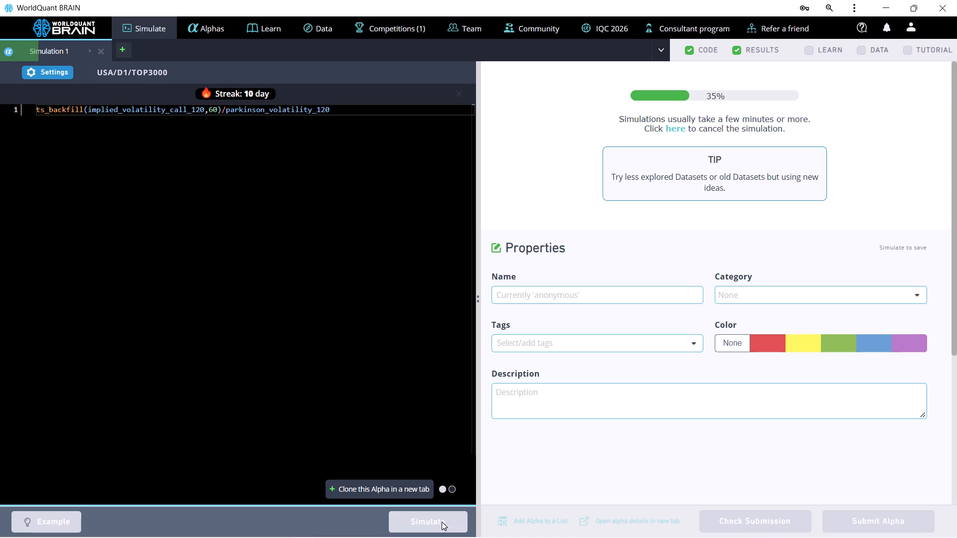
pyautogui.press('9')
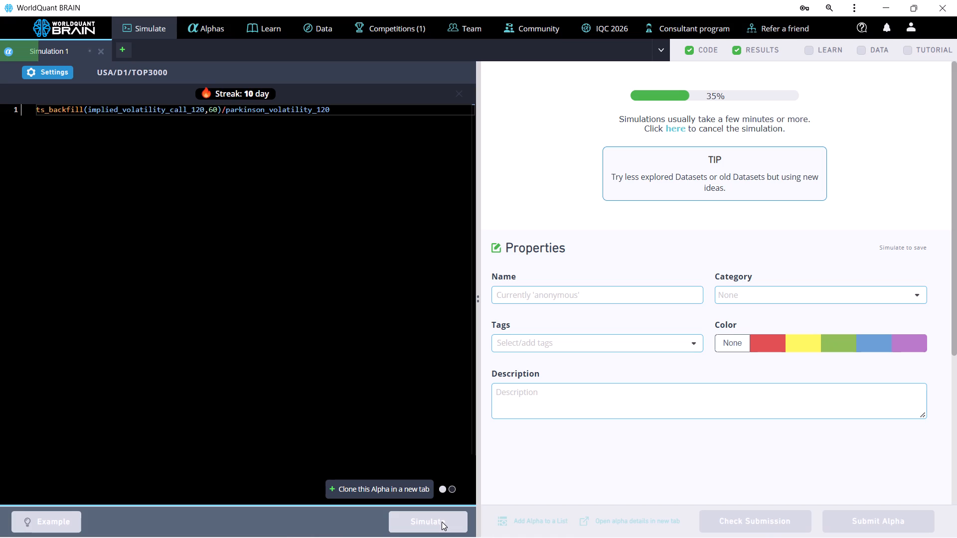
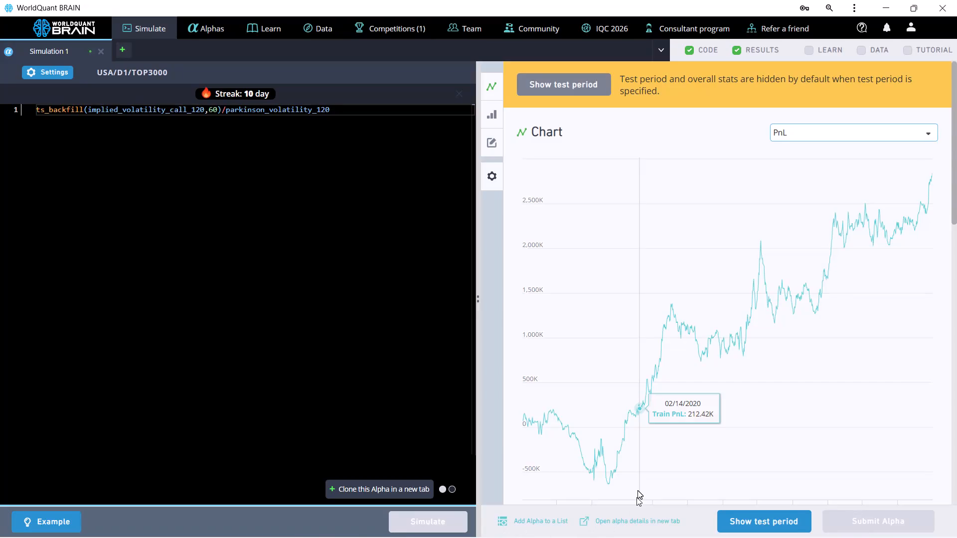
# Review the IS Summary, reveal the test period results, and expand the failed tests under IS Testing Status.
pyautogui.scroll(-4, 638, 490)
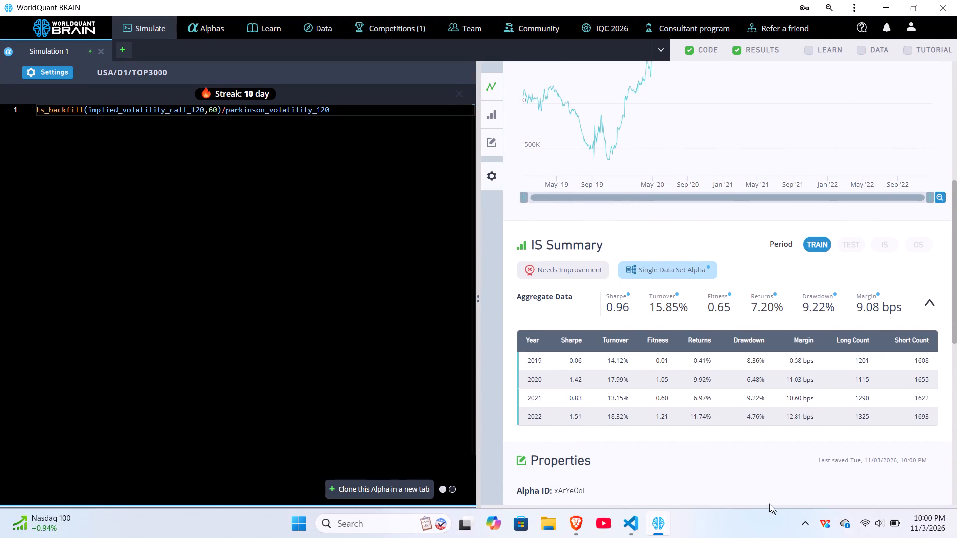
pyautogui.scroll(-2, 770, 414)
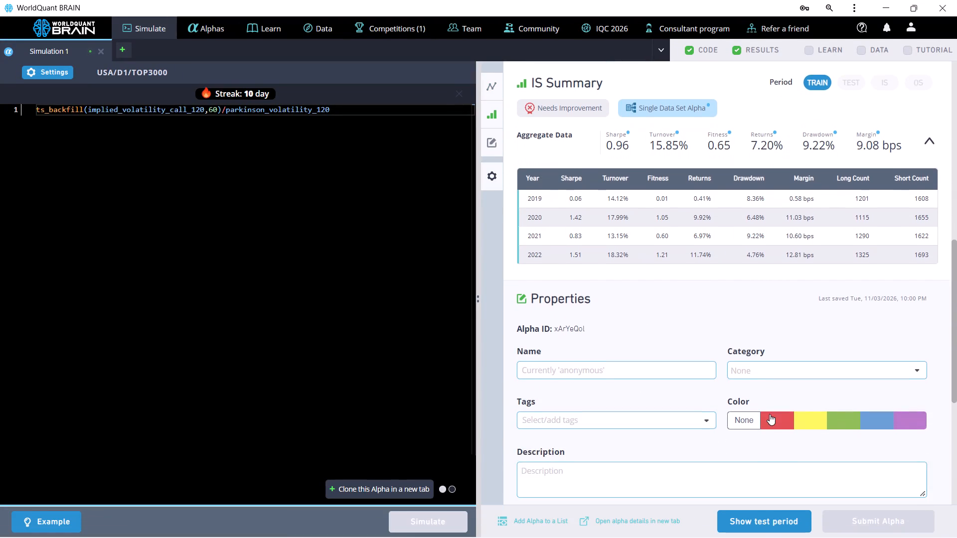
pyautogui.scroll(-1, 770, 414)
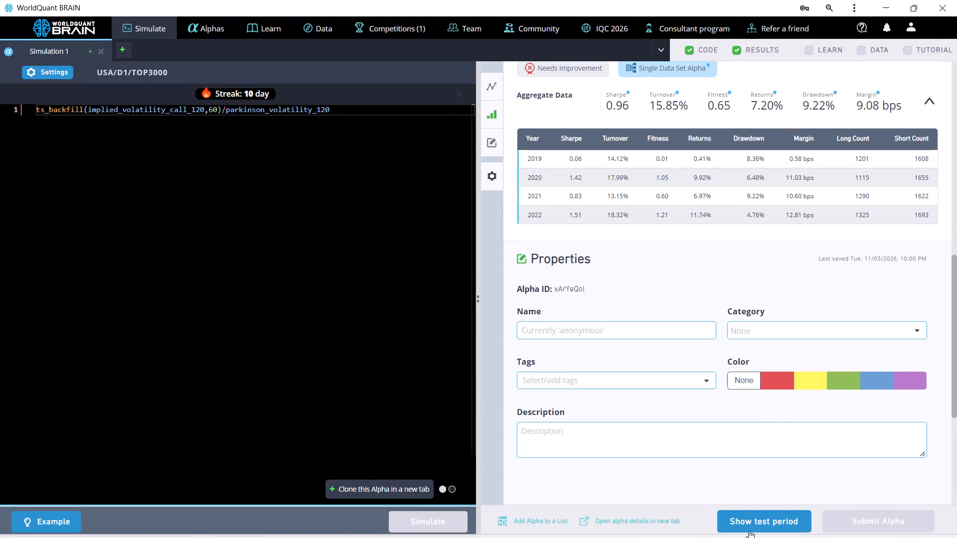
pyautogui.click(752, 522)
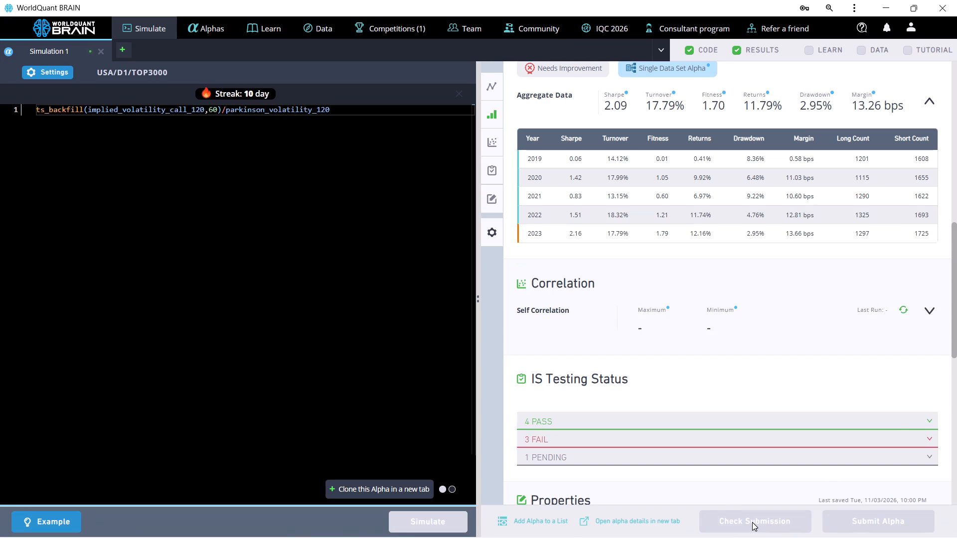
pyautogui.click(930, 439)
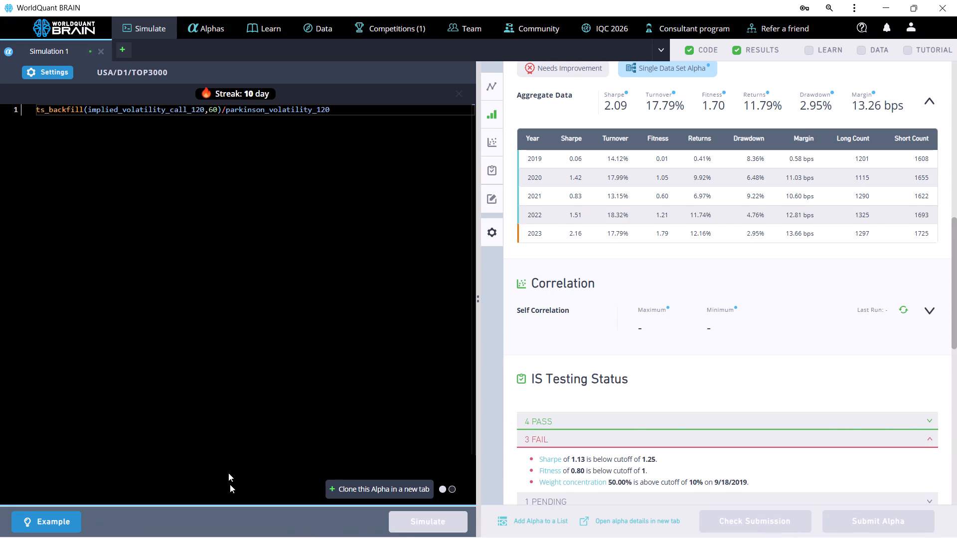
# Set Neutralization to Subindustry in the Simulation 1 settings.
pyautogui.click(63, 76)
pyautogui.press('`')
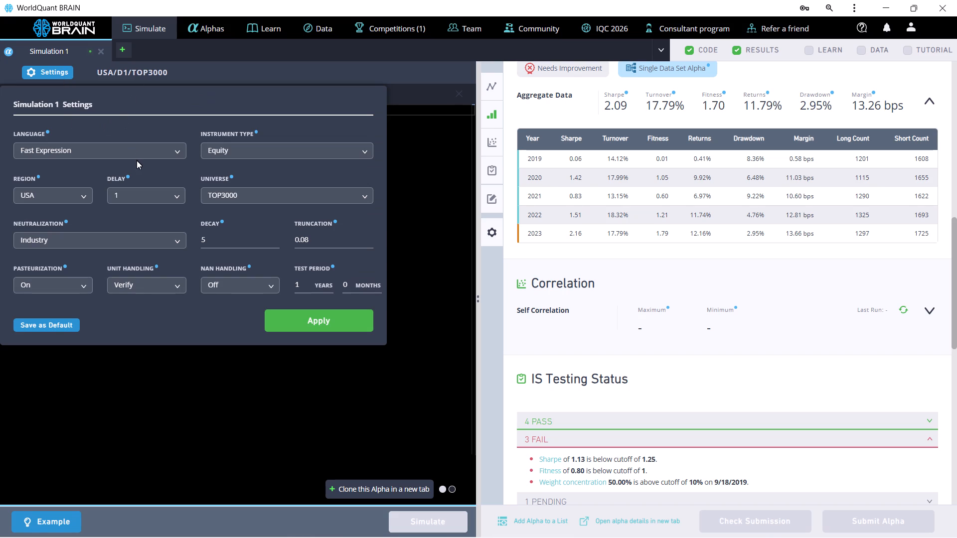
pyautogui.click(137, 160)
pyautogui.click(177, 244)
pyautogui.click(129, 323)
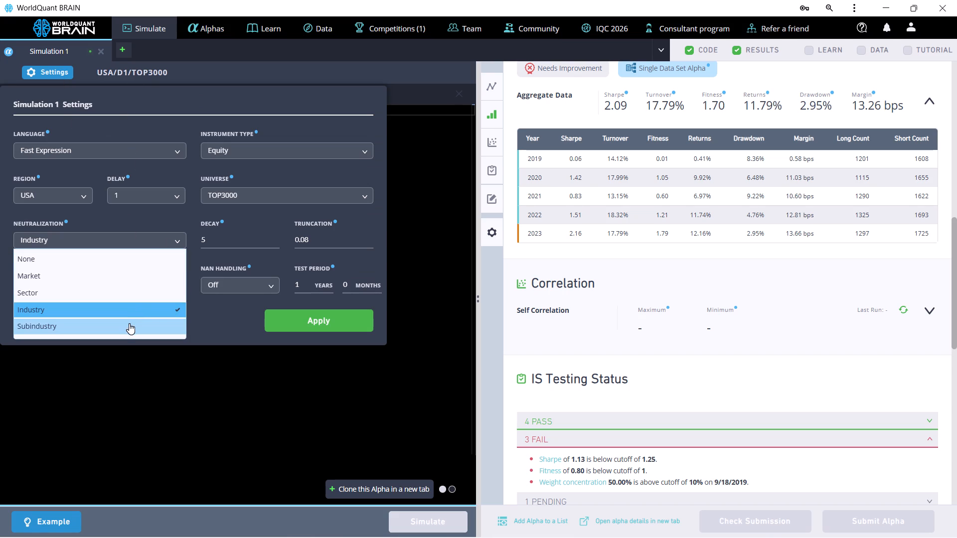
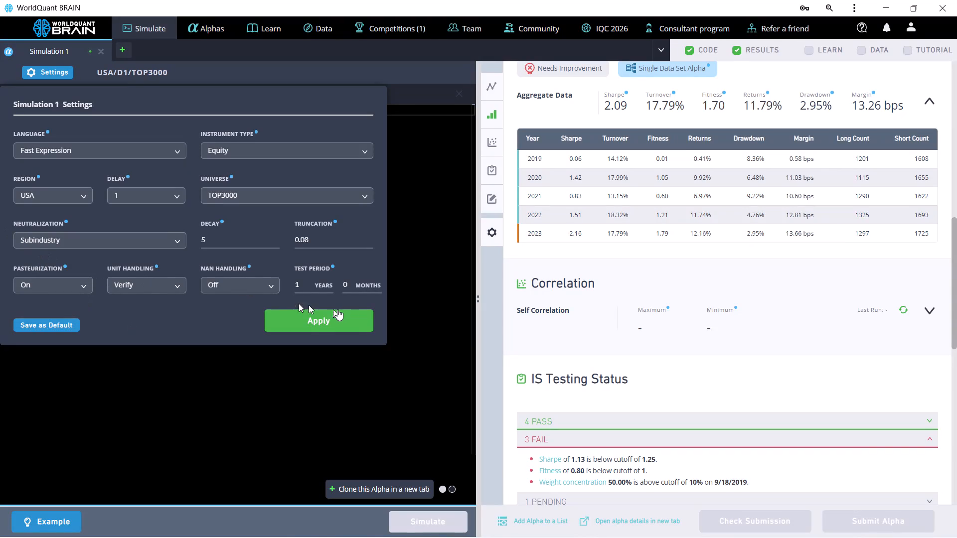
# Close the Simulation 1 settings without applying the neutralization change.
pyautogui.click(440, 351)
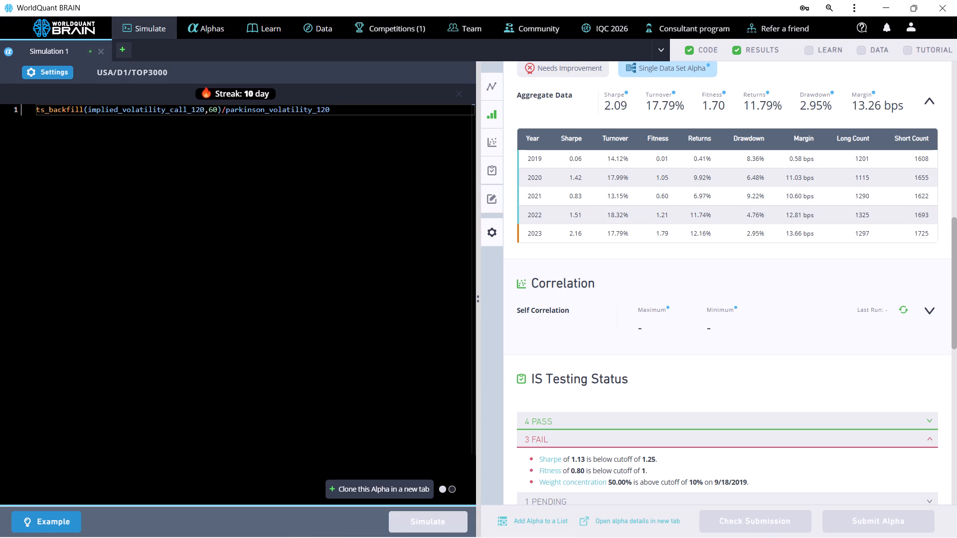
# Assign the existing ts_backfill volatility ratio to a variable r, ending the line with a semicolon and starting a second line.
pyautogui.click(137, 154)
pyautogui.hotkey('ctrl', 'Left')
pyautogui.hotkey('ctrl', 'Left')
pyautogui.hotkey('ctrl', 'Left')
pyautogui.hotkey('ctrl', 'Left')
pyautogui.hotkey('ctrl', 'Left')
pyautogui.hotkey('ctrl', 'Left')
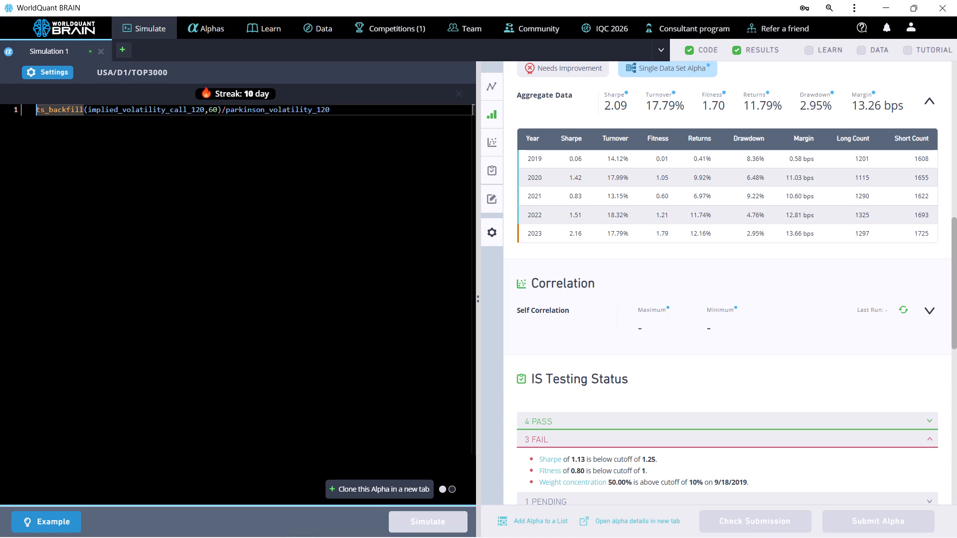
pyautogui.write('r-')
pyautogui.press('BackSpace')
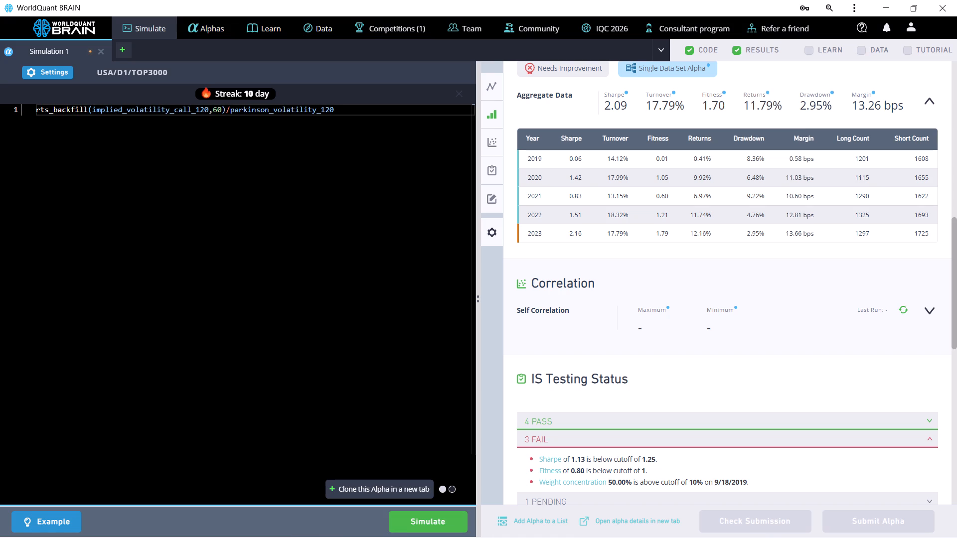
pyautogui.press('=')
pyautogui.write('ts')
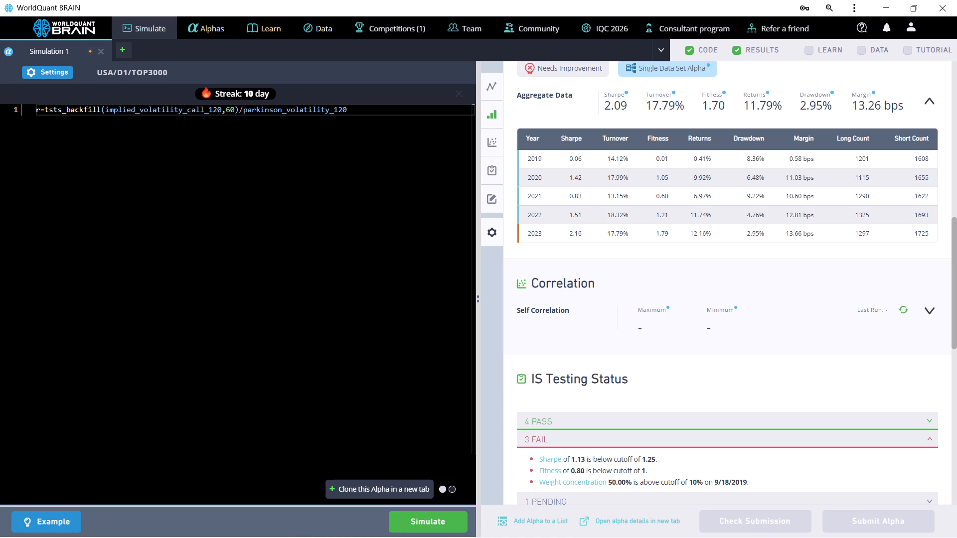
pyautogui.press('BackSpace')
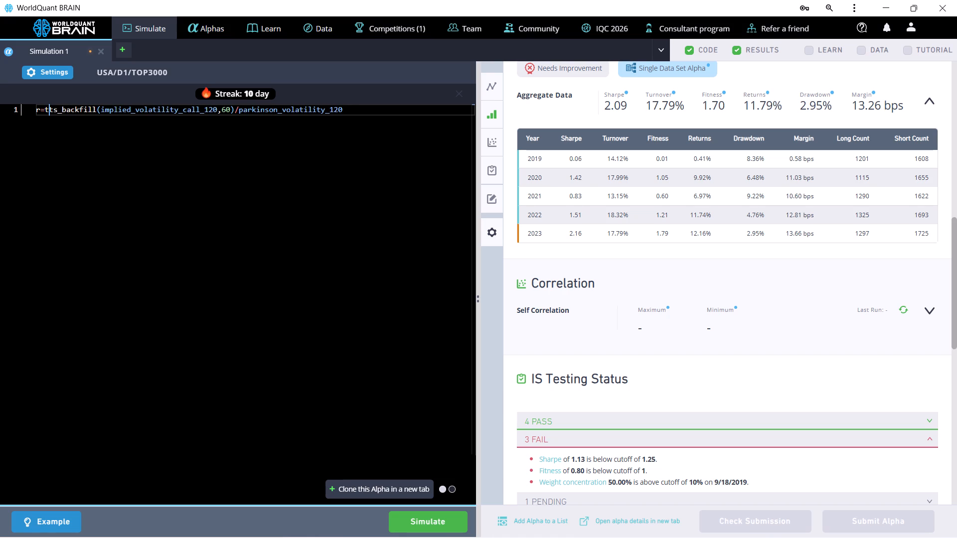
pyautogui.press('BackSpace')
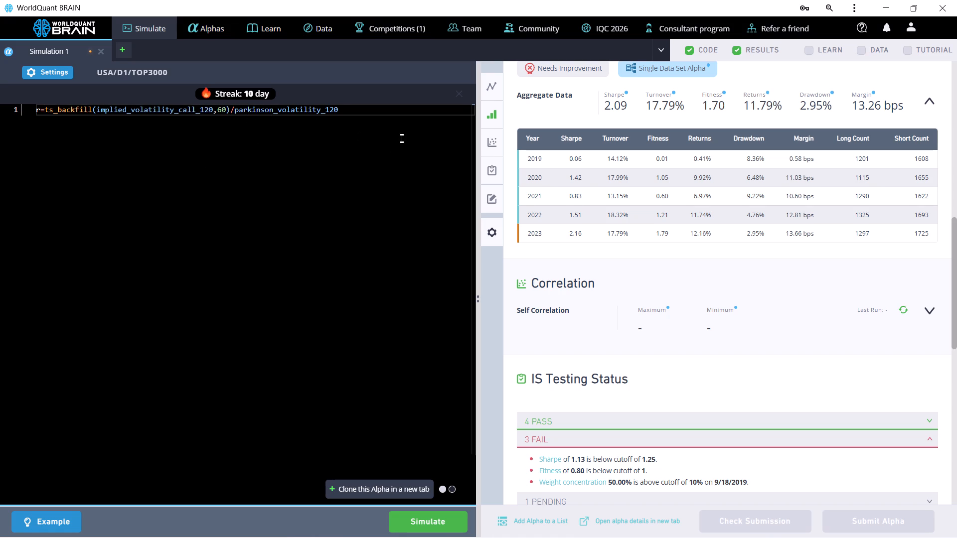
pyautogui.click(367, 110)
pyautogui.press('BackSpace')
pyautogui.press(';')
pyautogui.press('Return')
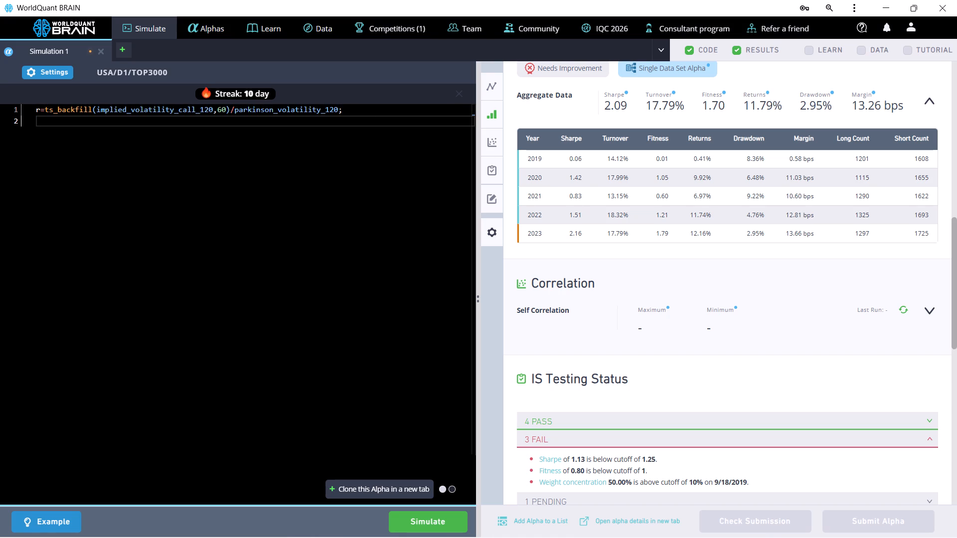
# Write group_rank(winksorized(r, std=4), industry) on the second line of the expression.
pyautogui.write('group')
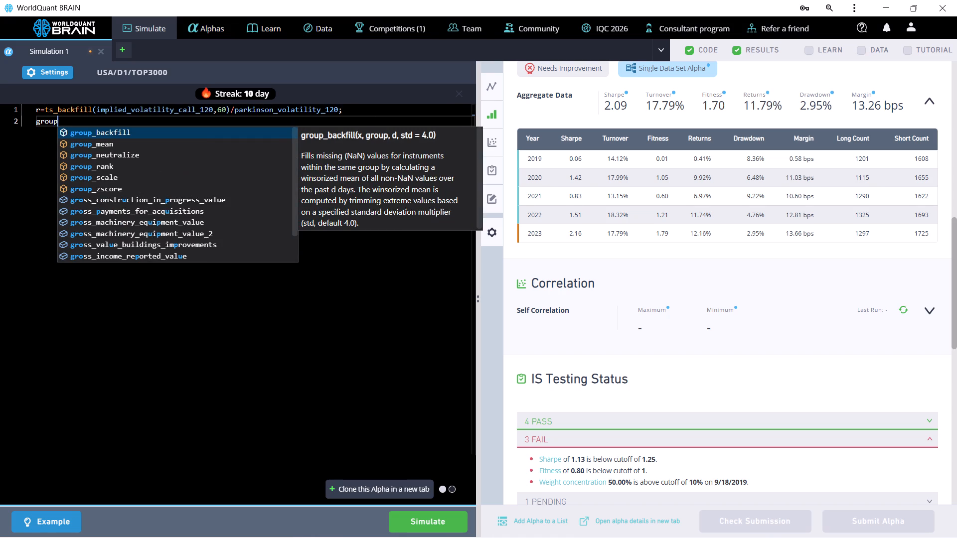
pyautogui.write('_rank')
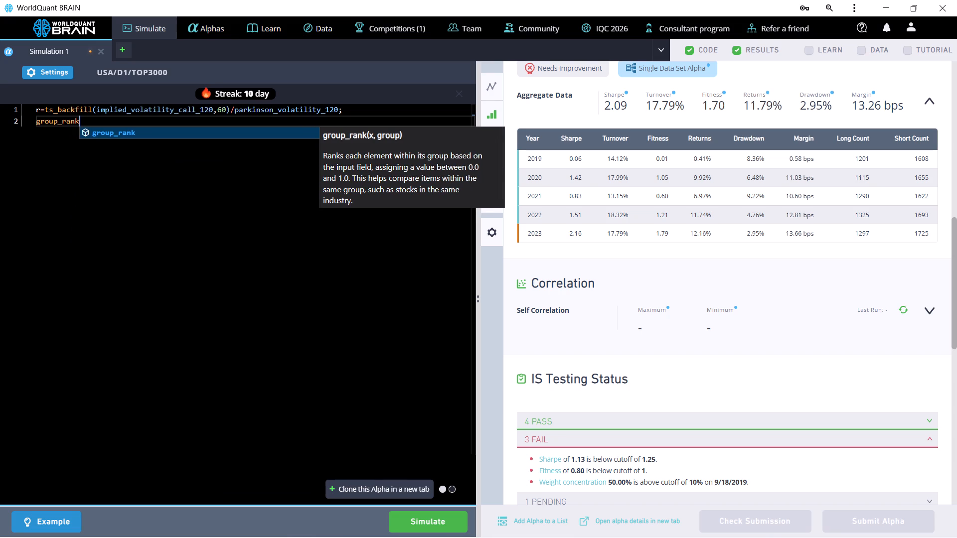
pyautogui.hotkey('shift', '(')
pyautogui.write('wink')
pyautogui.write('si')
pyautogui.press('BackSpace')
pyautogui.write('orized')
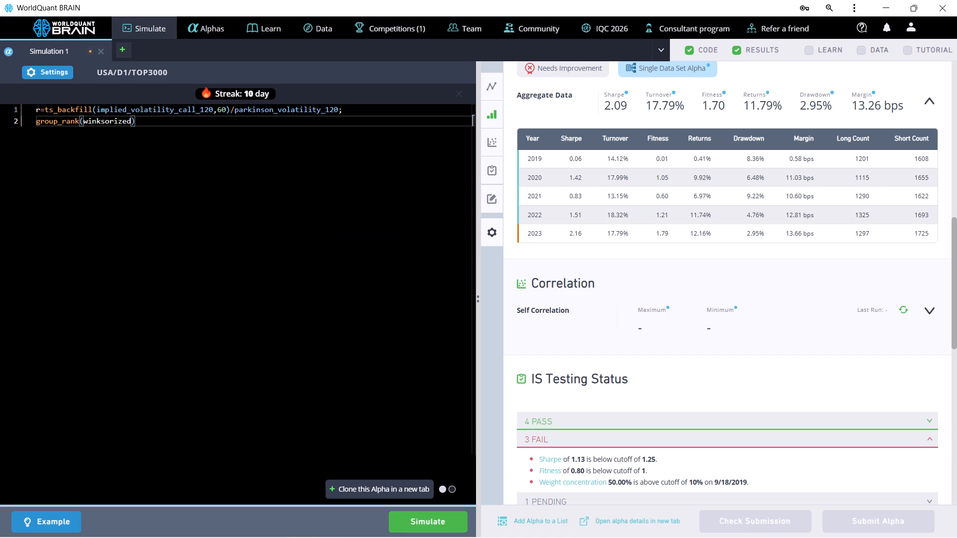
pyautogui.write('(r')
pyautogui.press(',')
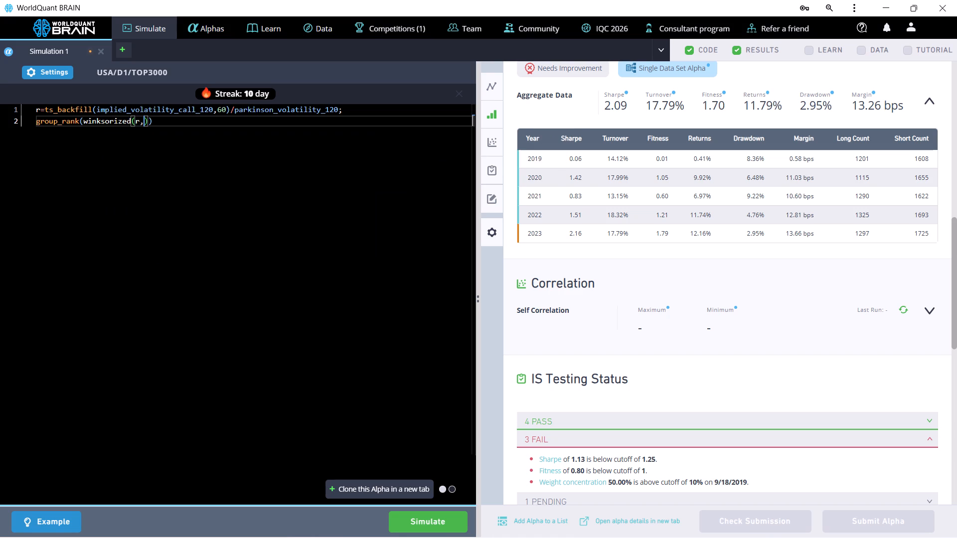
pyautogui.press('space')
pyautogui.write('std')
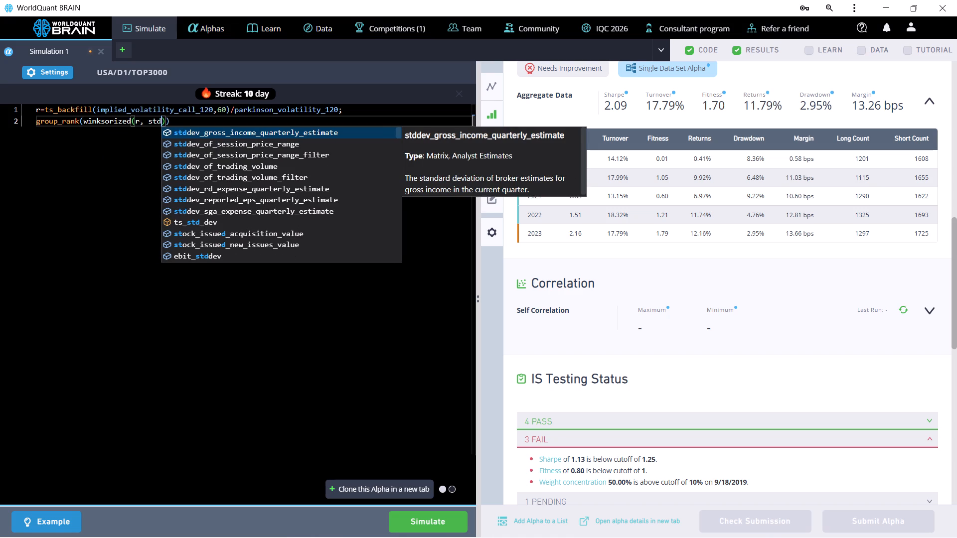
pyautogui.press('=')
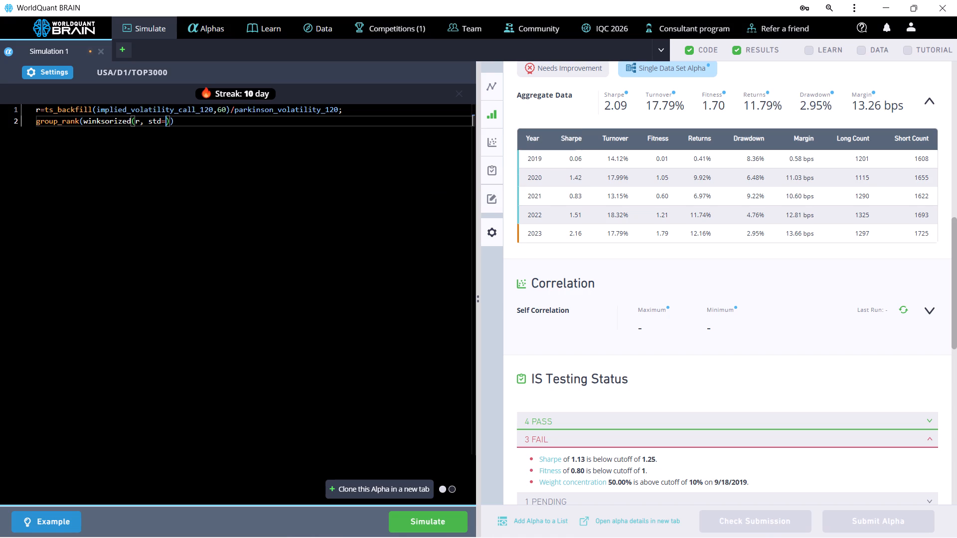
pyautogui.press('4')
pyautogui.press('Right')
pyautogui.write(', industry')
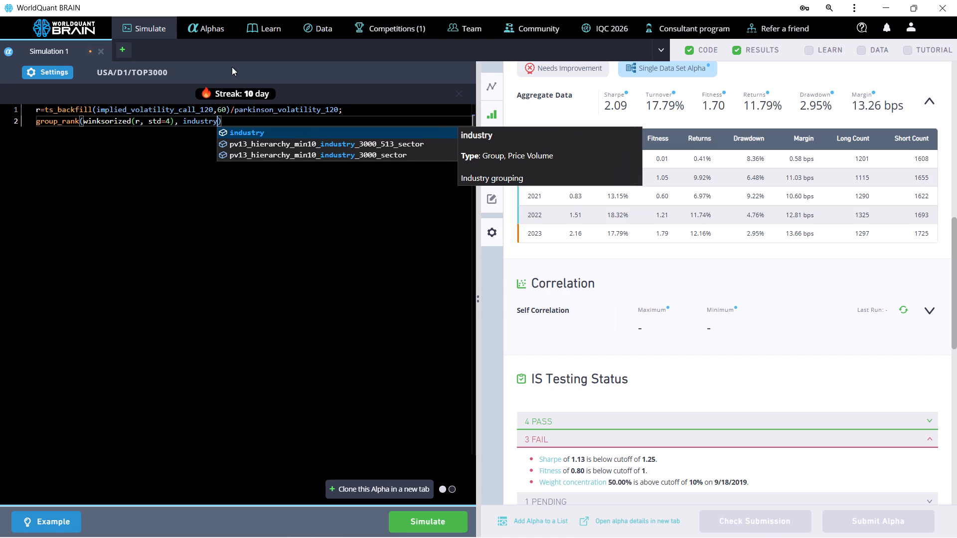
pyautogui.click(171, 240)
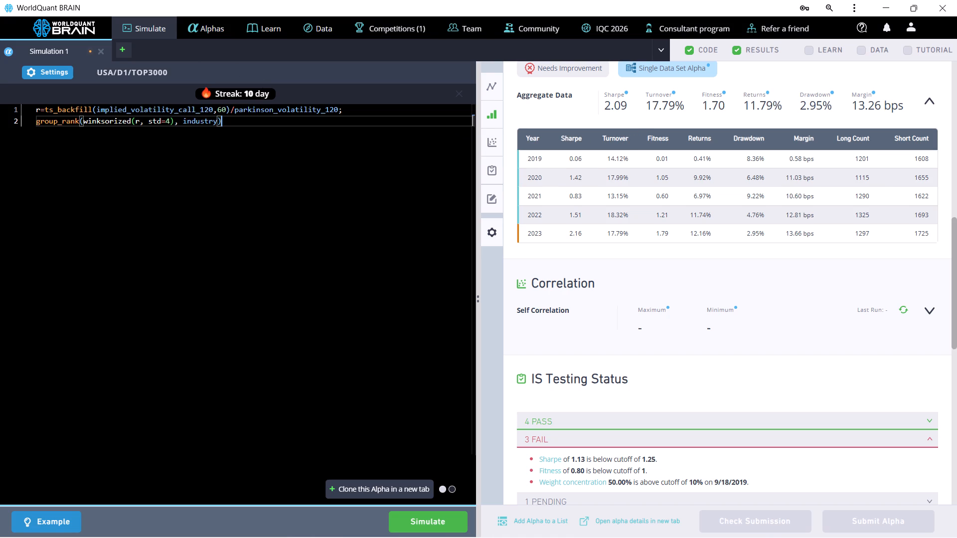
# Review the Simulation 1 settings and close them without changes.
pyautogui.click(62, 74)
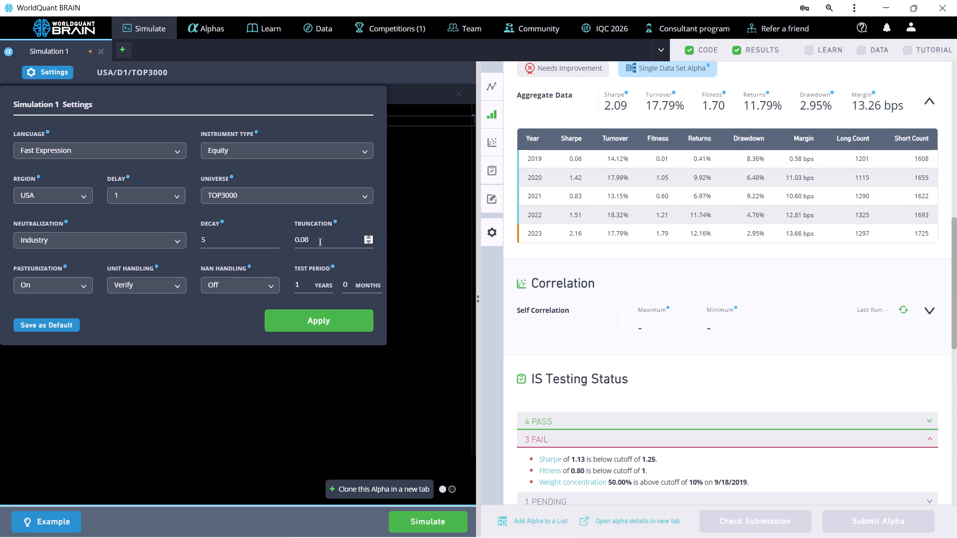
pyautogui.click(296, 309)
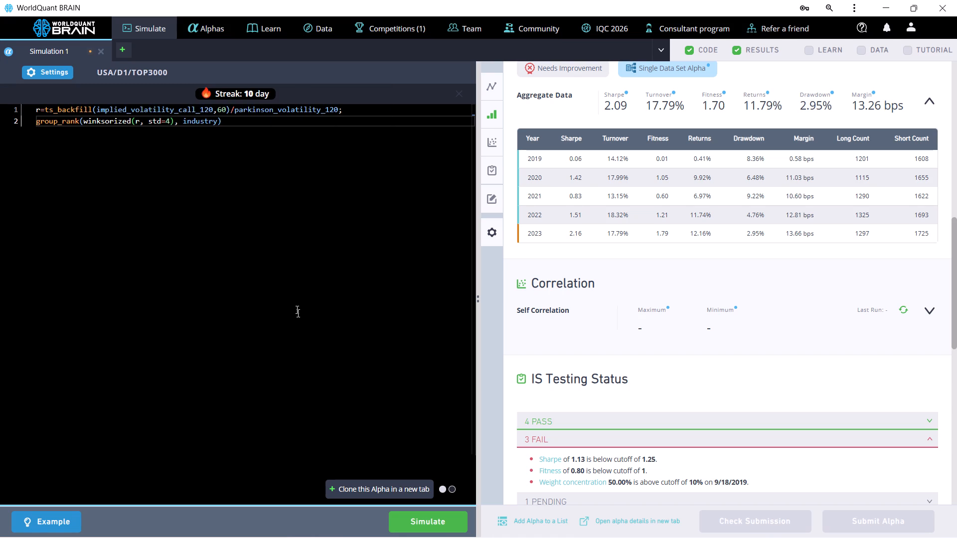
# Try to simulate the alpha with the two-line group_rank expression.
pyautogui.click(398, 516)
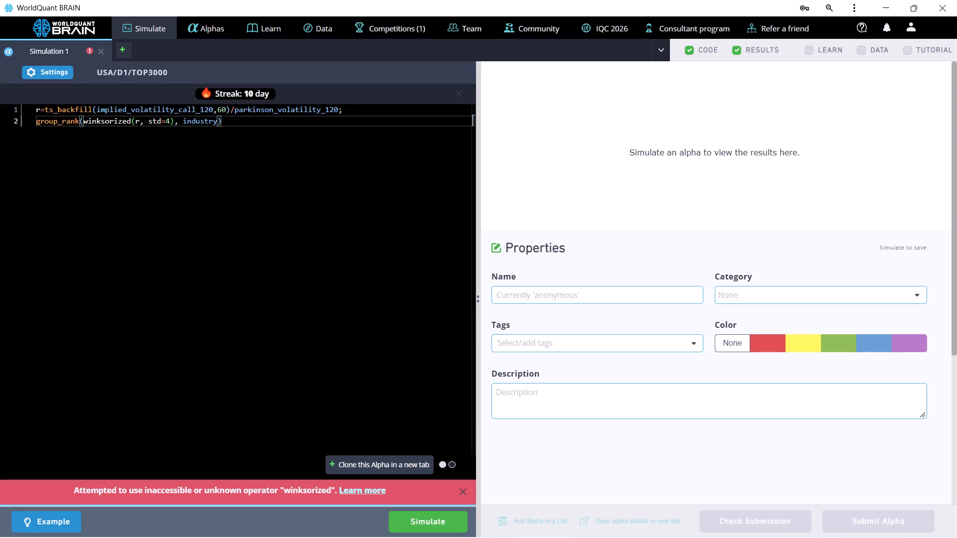
# Correct the operator name inside group_rank to winsorize.
pyautogui.click(99, 122)
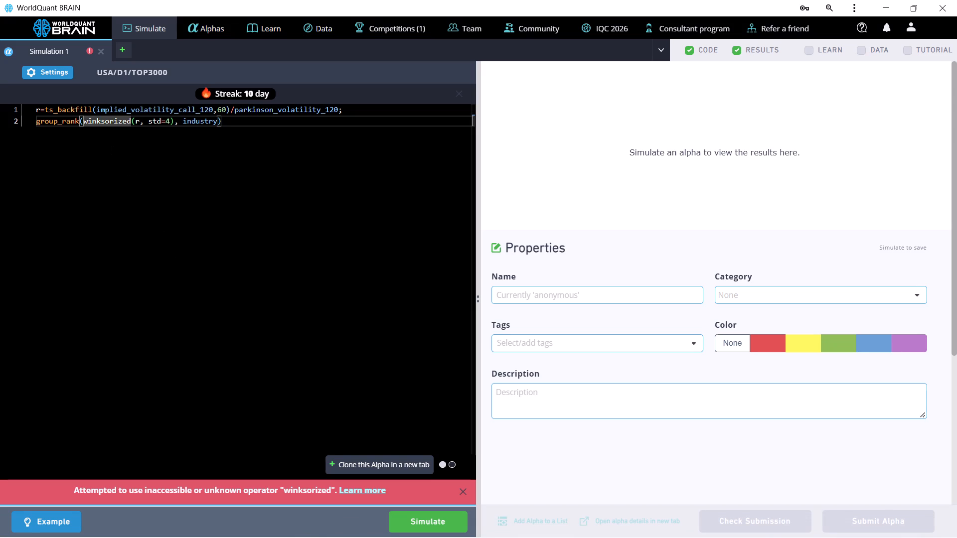
pyautogui.press('BackSpace')
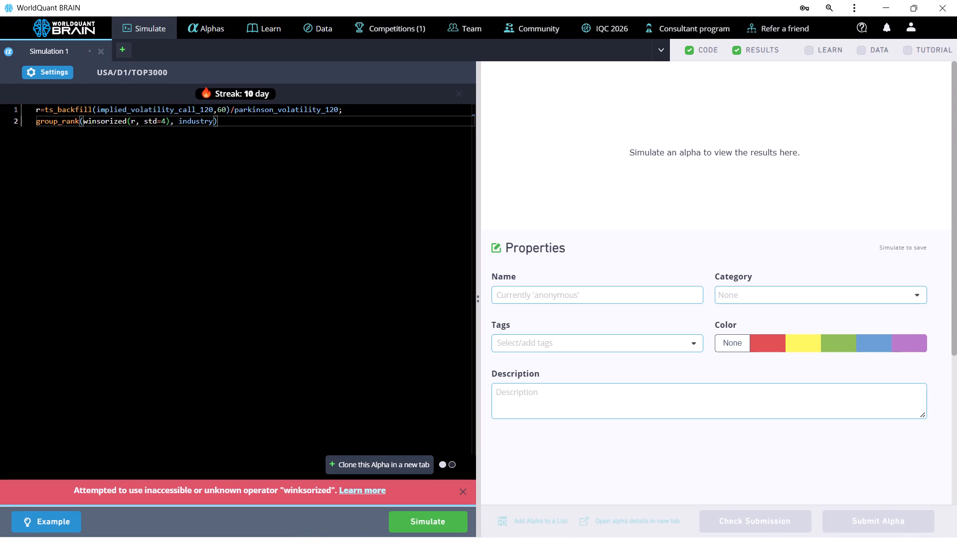
pyautogui.press('Right')
pyautogui.press('Right')
pyautogui.press('Right')
pyautogui.press('Right')
pyautogui.press('Right')
pyautogui.press('Right')
pyautogui.press('Delete')
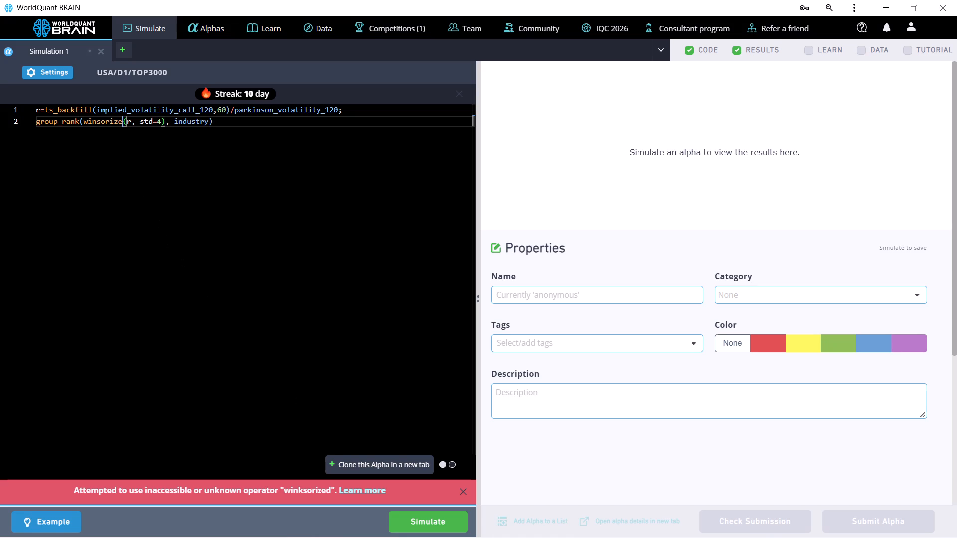
# Simulate the alpha with the corrected group_rank(winsorize(r, std=4), industry) expression.
pyautogui.click(414, 518)
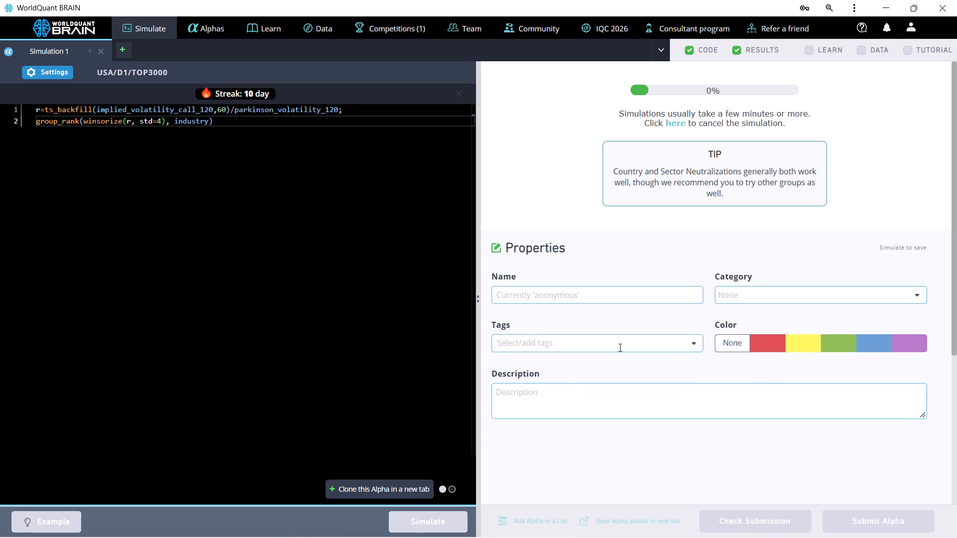
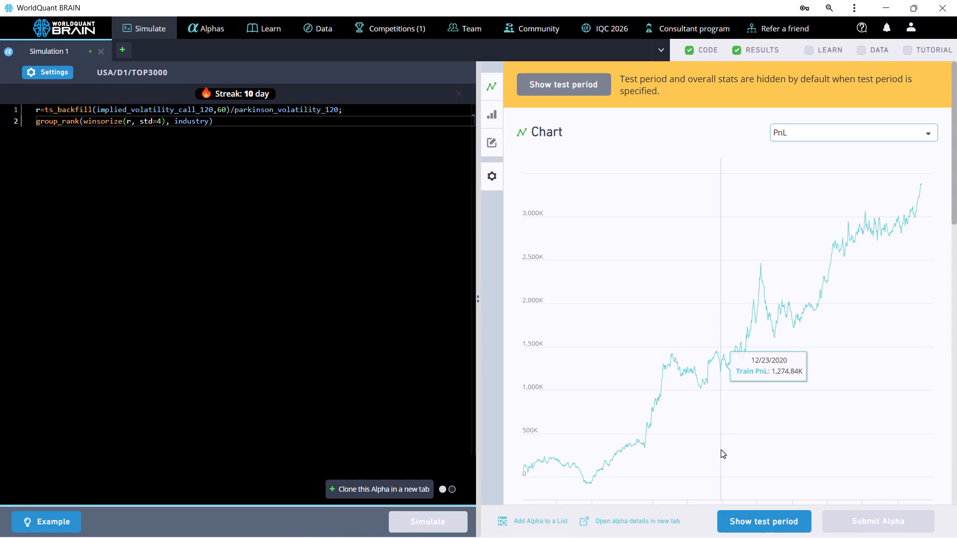
# Reveal the test period results of the simulated alpha and review its IS summary and IS testing status.
pyautogui.scroll(-5, 721, 449)
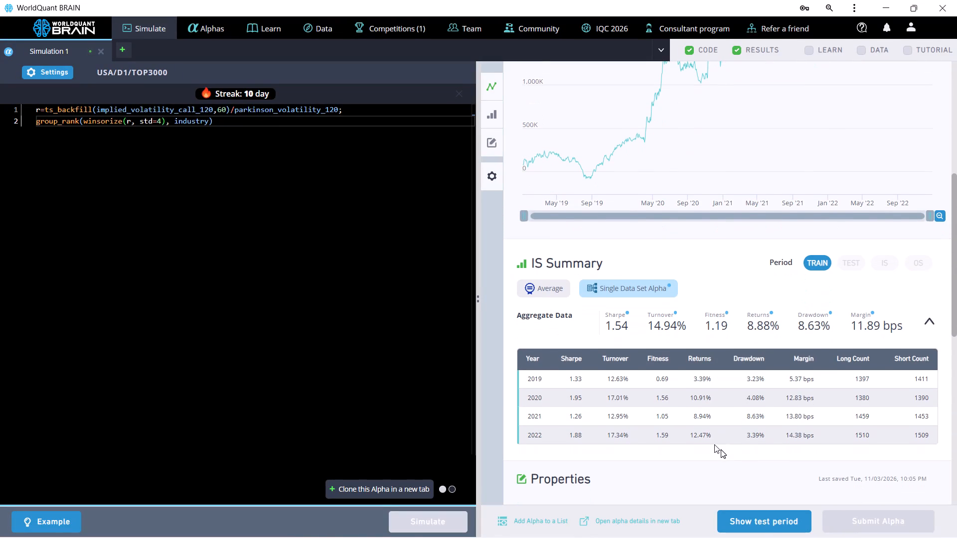
pyautogui.click(745, 525)
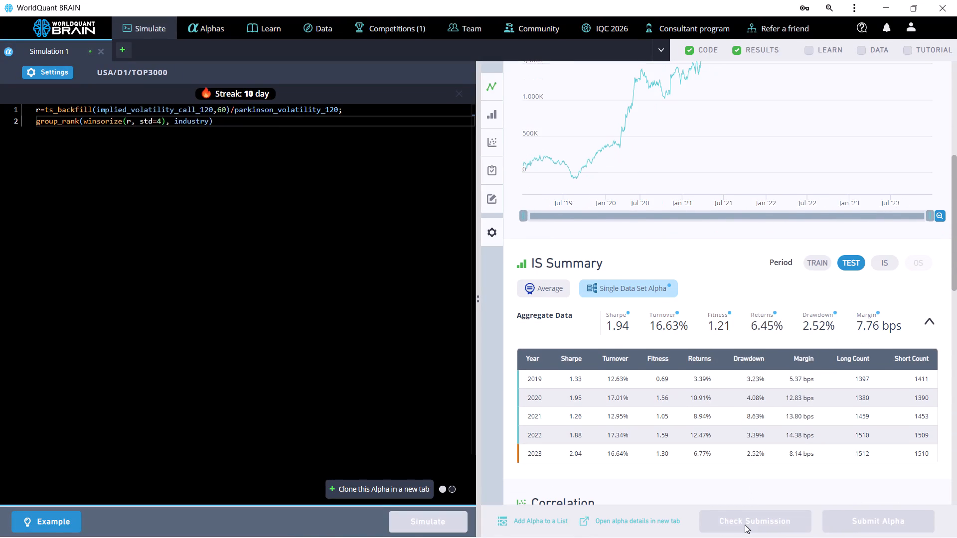
pyautogui.scroll(-5, 699, 406)
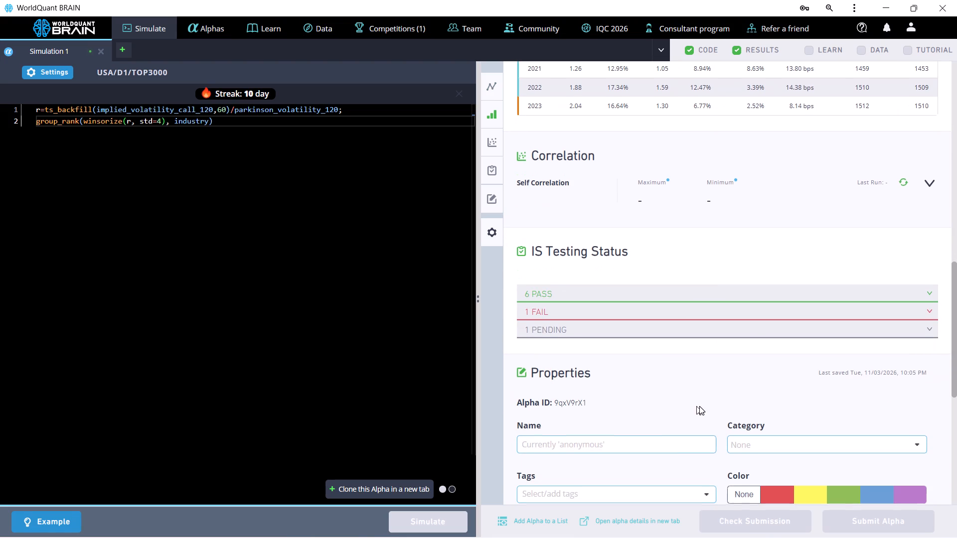
pyautogui.scroll(3, 753, 312)
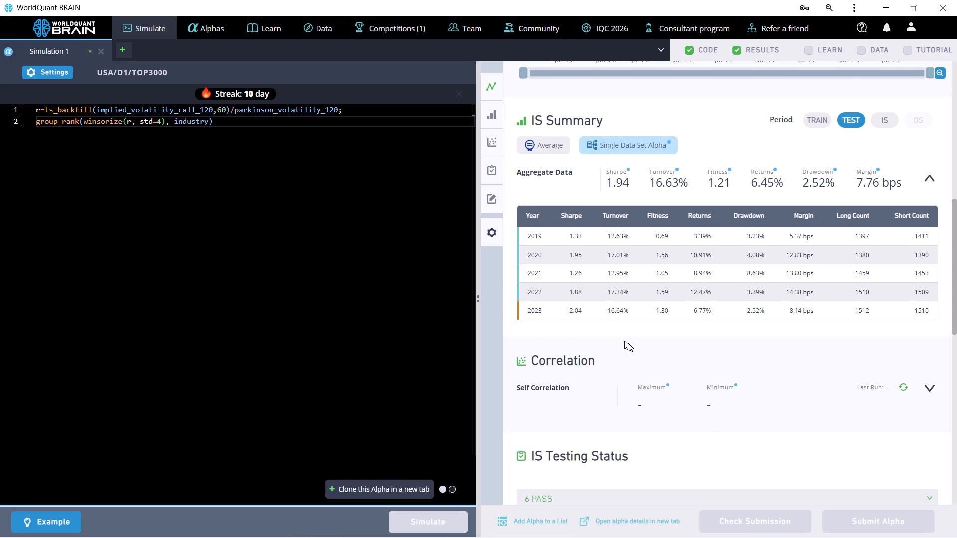
# Examine the PnL chart and the yearly IS Summary figures of the simulated alpha for the test period.
pyautogui.scroll(1, 628, 343)
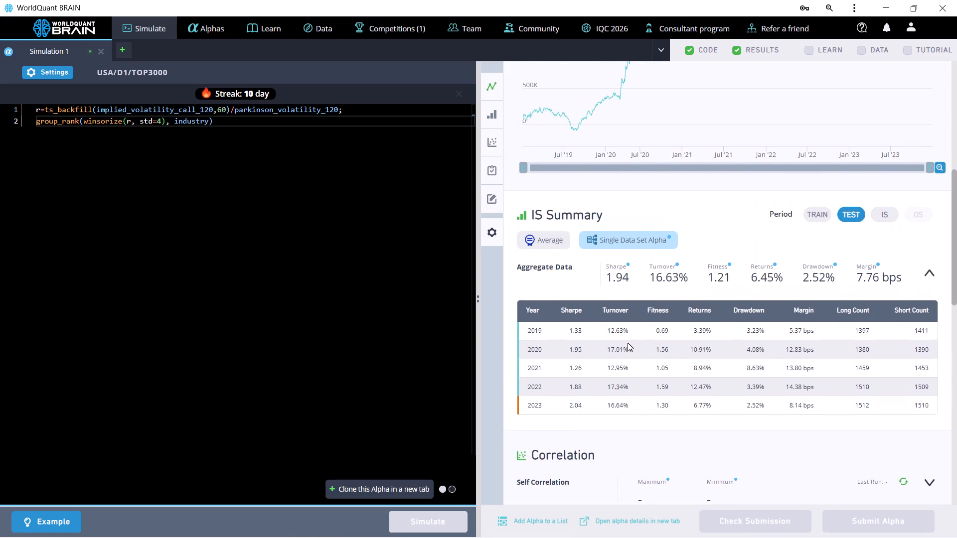
pyautogui.scroll(1, 628, 343)
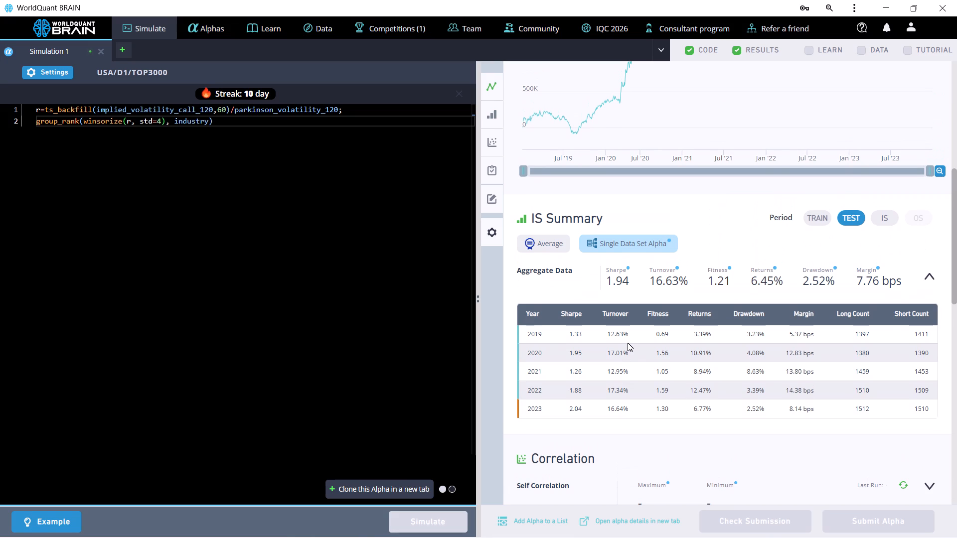
pyautogui.scroll(2, 628, 343)
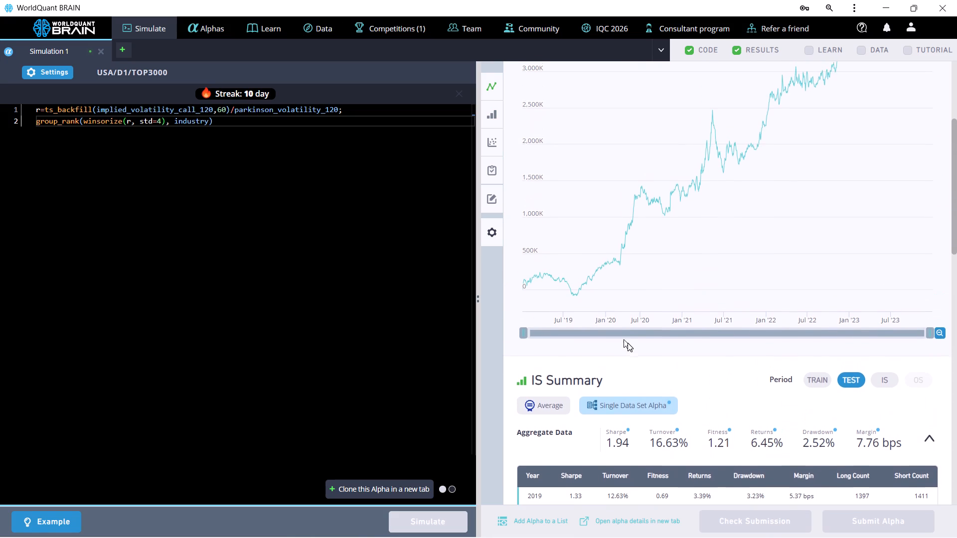
pyautogui.scroll(2, 628, 343)
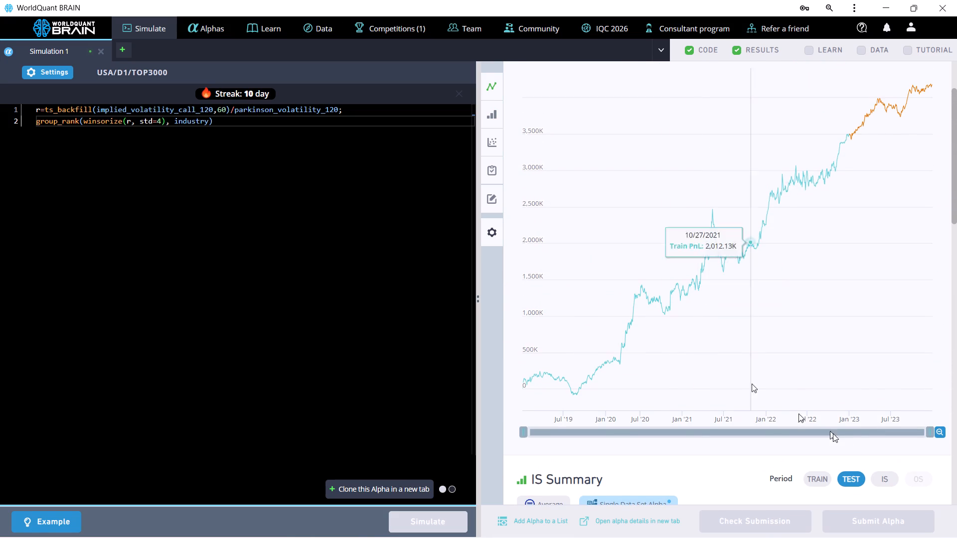
pyautogui.scroll(-2, 866, 476)
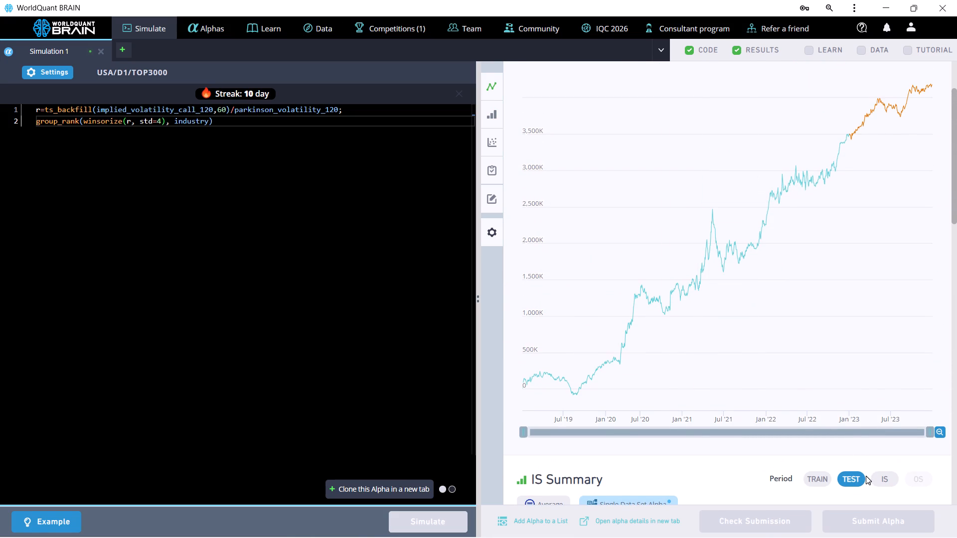
pyautogui.scroll(-5, 866, 476)
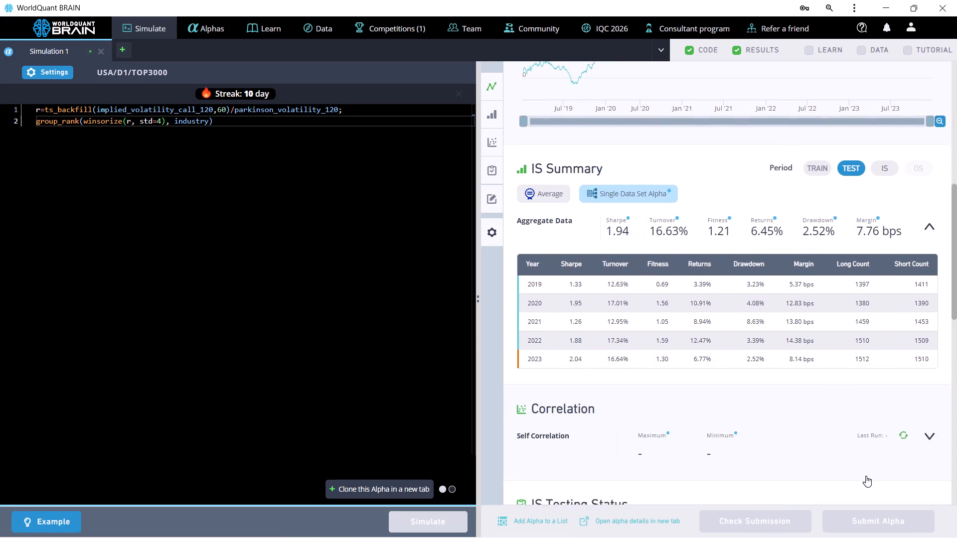
# Expand the failed tests under IS Testing Status to read the reason, and look over the alpha's properties.
pyautogui.scroll(-3, 866, 476)
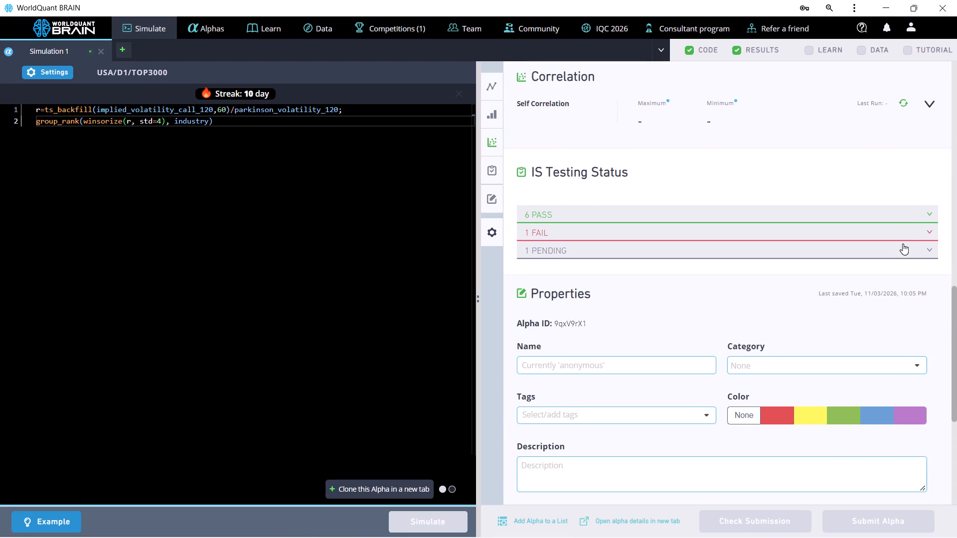
pyautogui.click(903, 234)
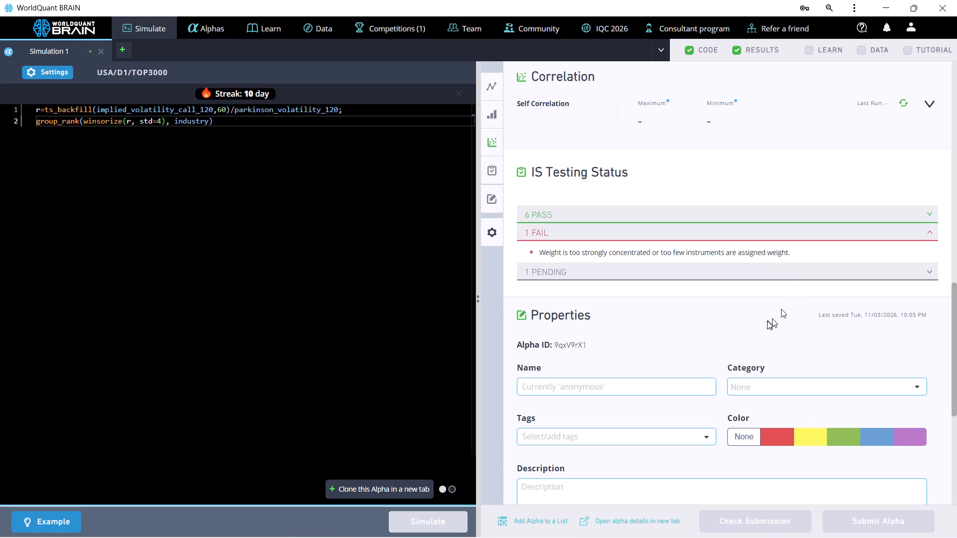
pyautogui.scroll(-4, 765, 322)
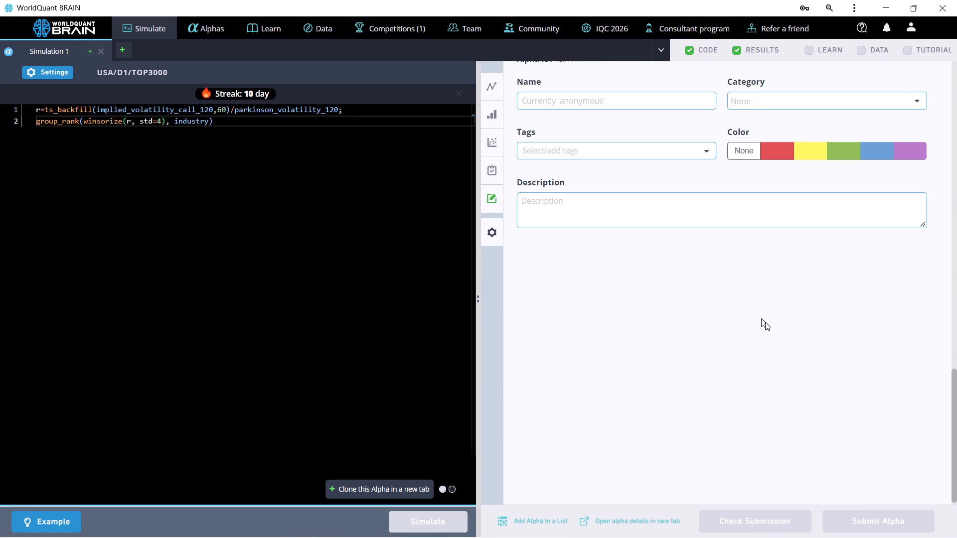
pyautogui.scroll(-2, 765, 322)
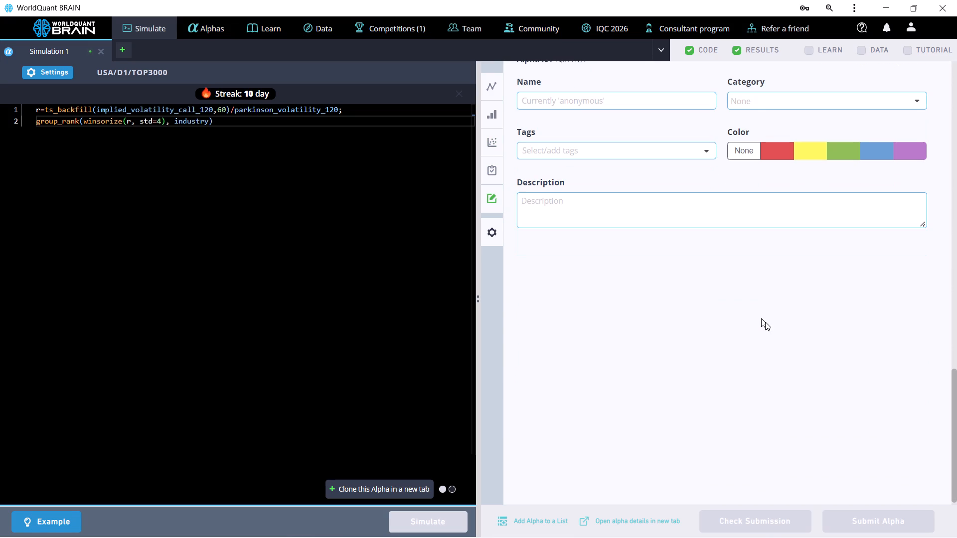